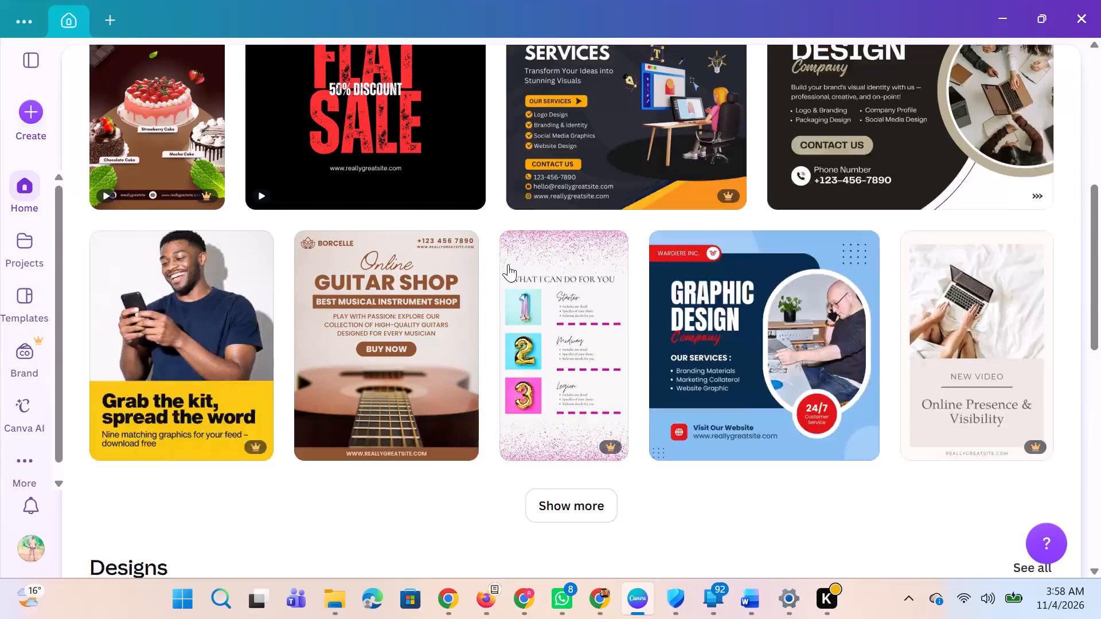
scroll(508, 264, up, 2)
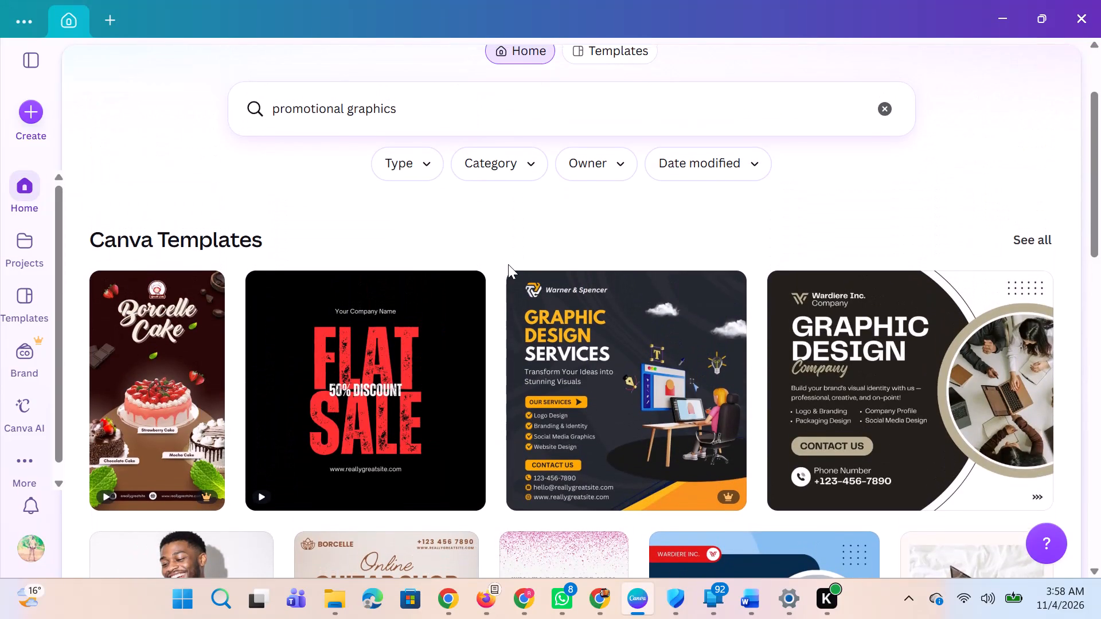
scroll(508, 264, up, 1)
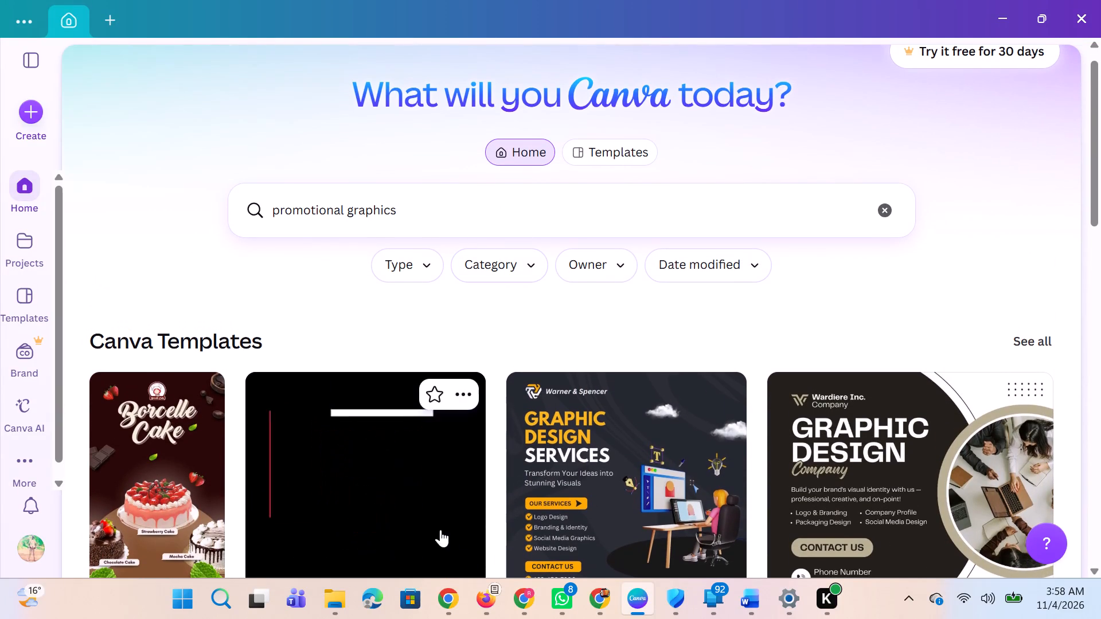
click(449, 615)
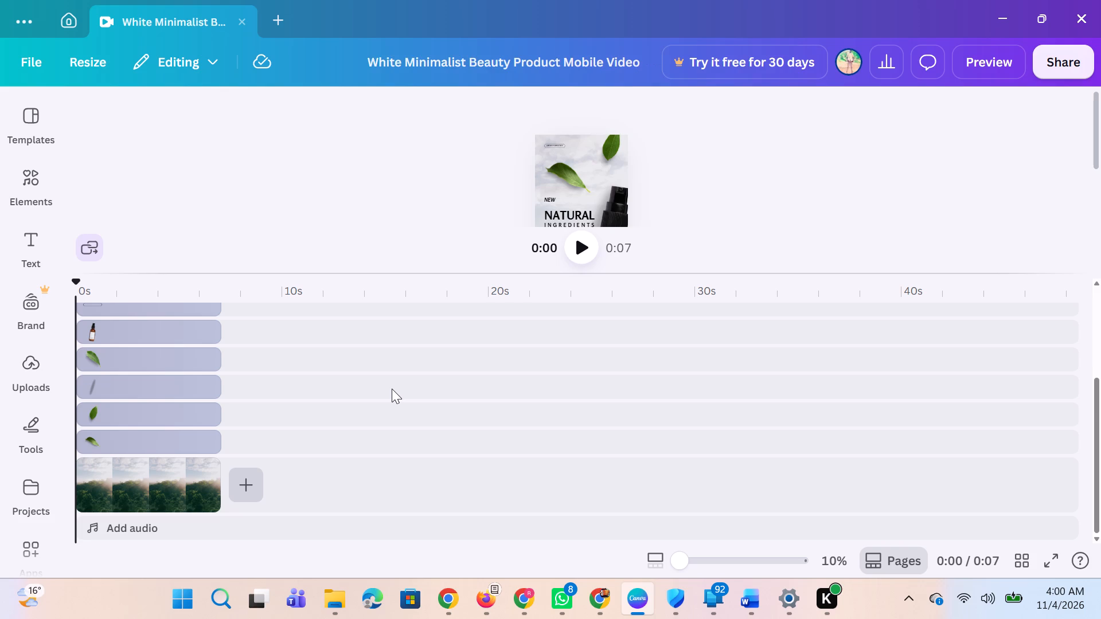
scroll(392, 389, up, 3)
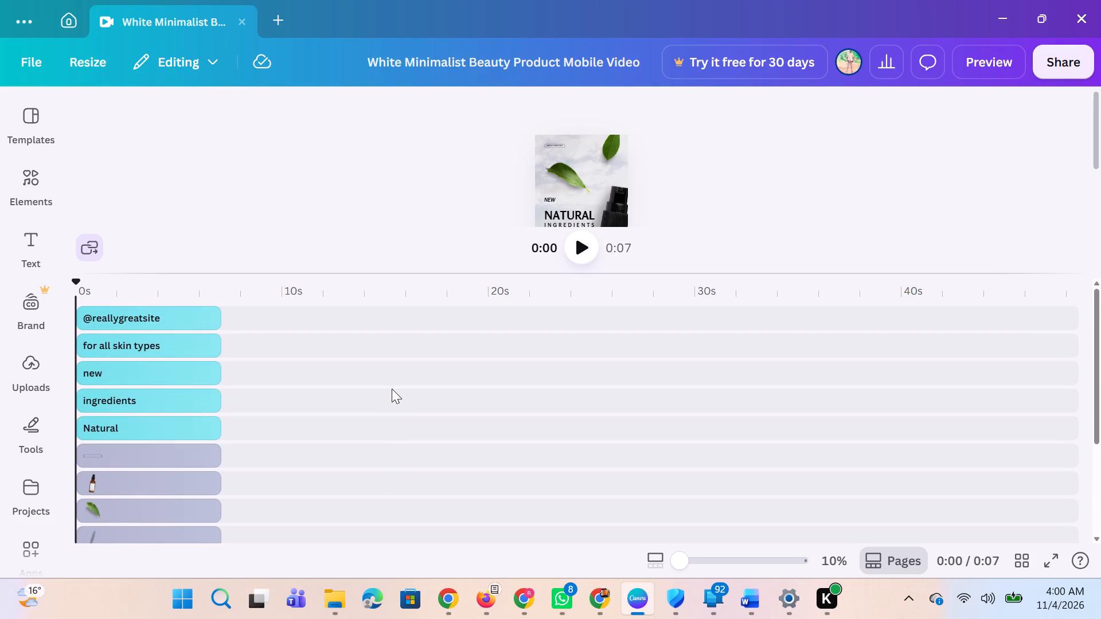
scroll(392, 389, up, 1)
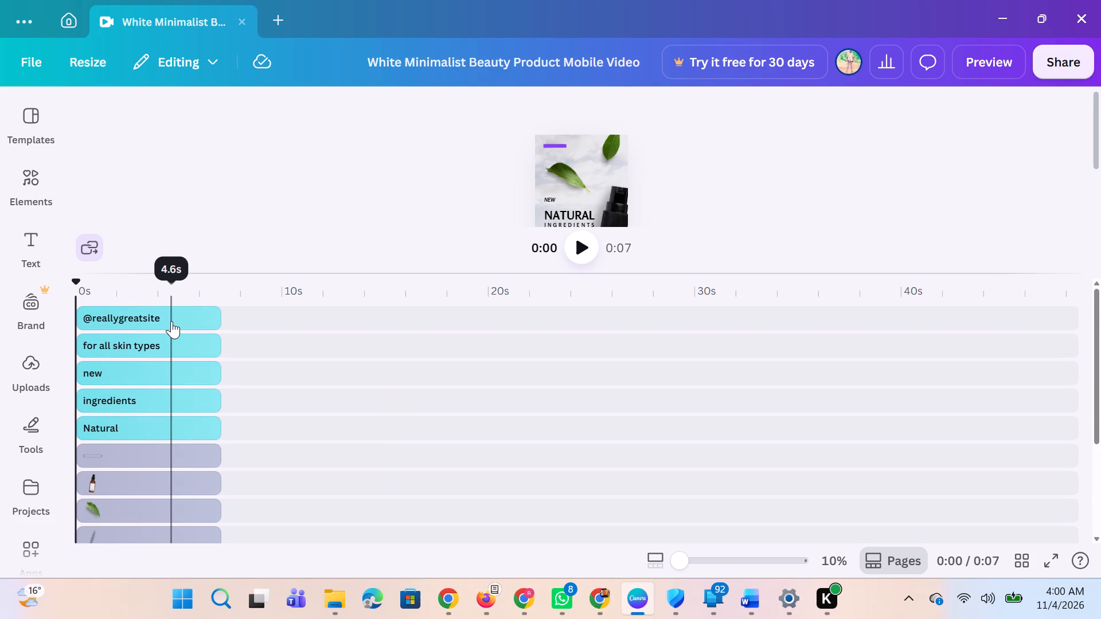
click(171, 321)
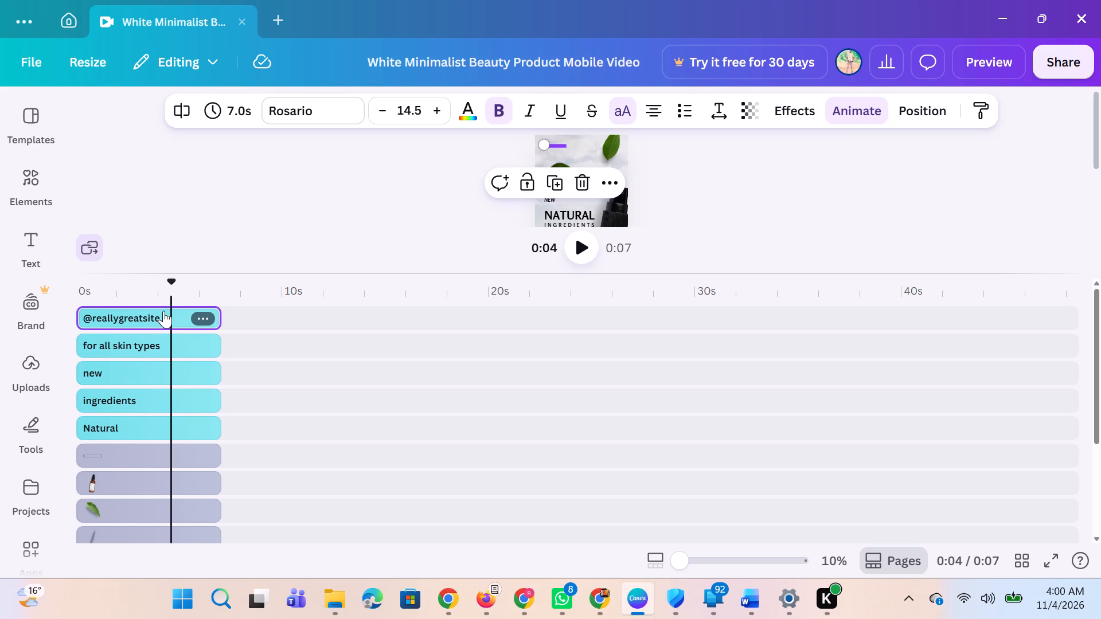
click(163, 311)
triple_click(163, 311)
double_click(163, 311)
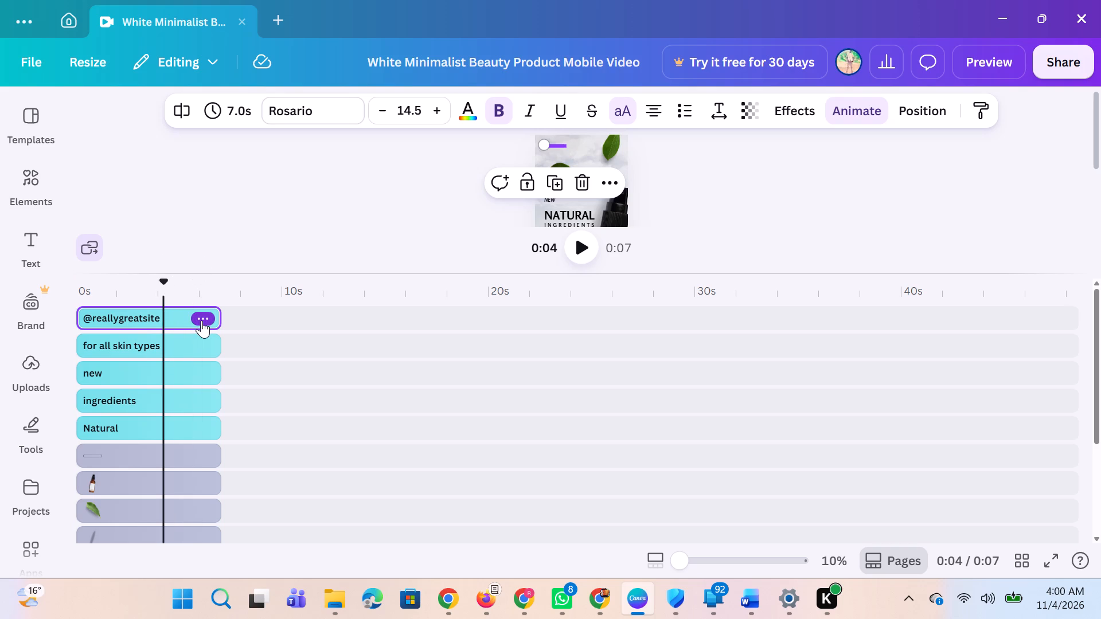
click(128, 314)
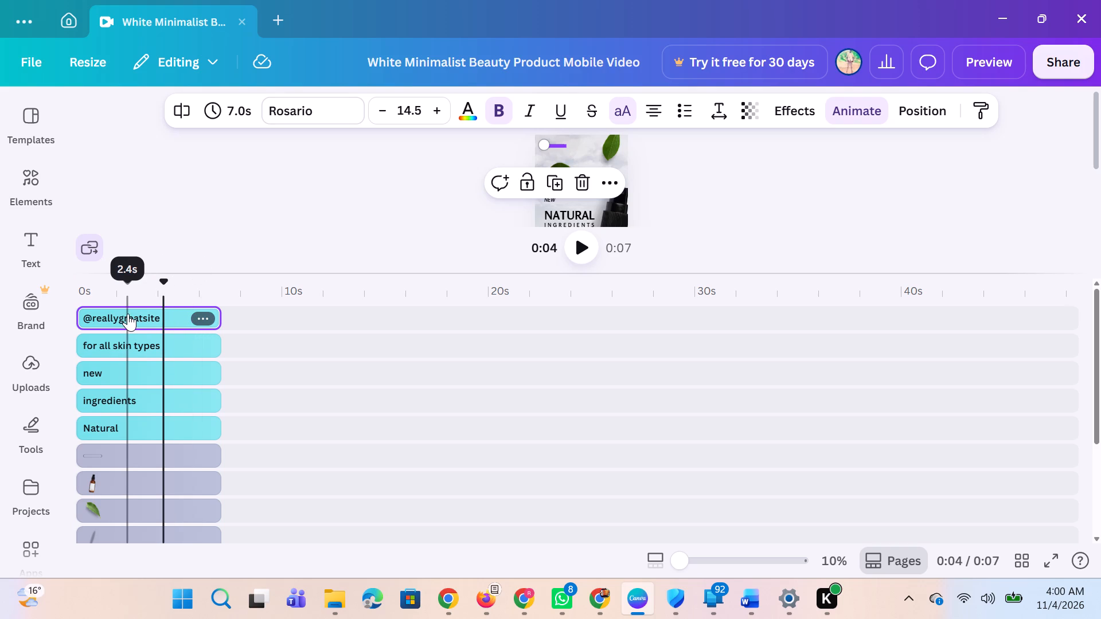
click(212, 318)
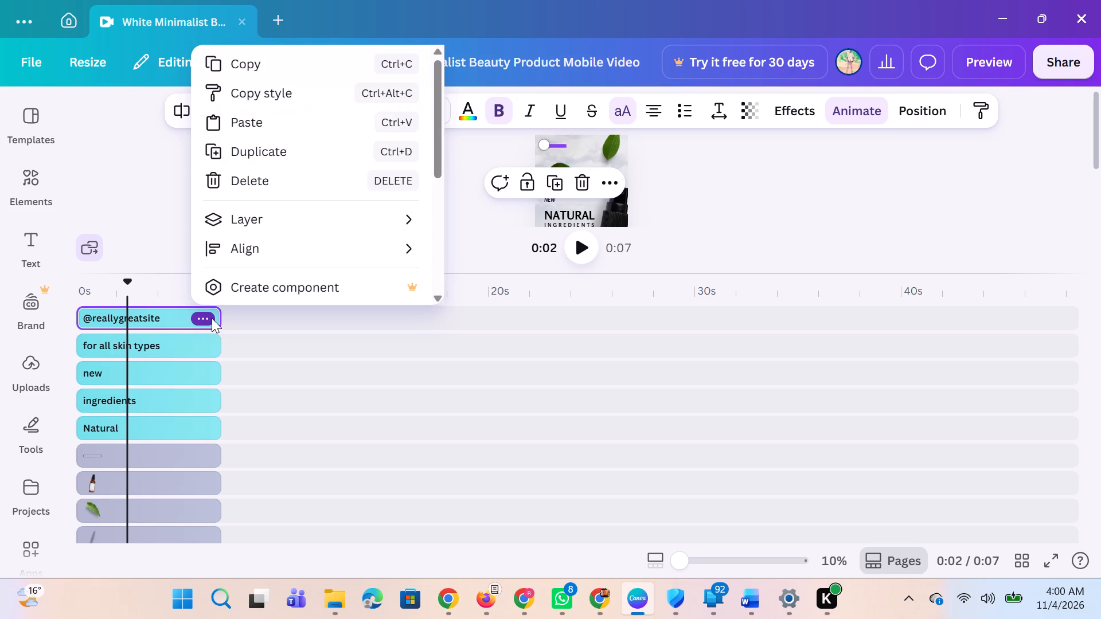
click(207, 318)
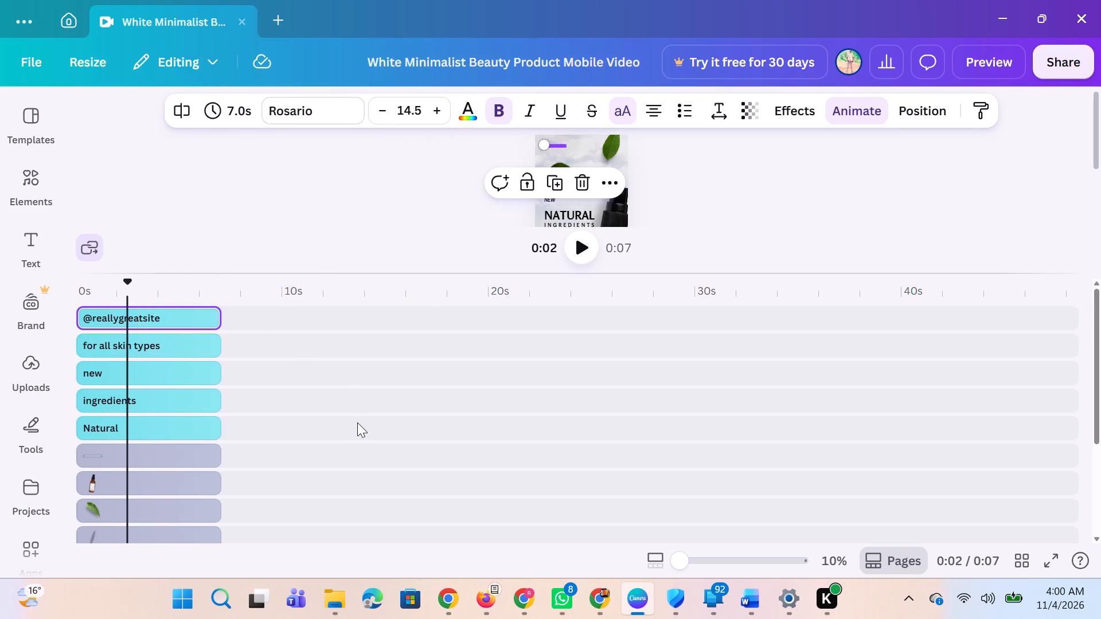
Examine the remaining timeline layers, including the outline shape around the handle, and view the video page at a larger size.
scroll(357, 422, down, 3)
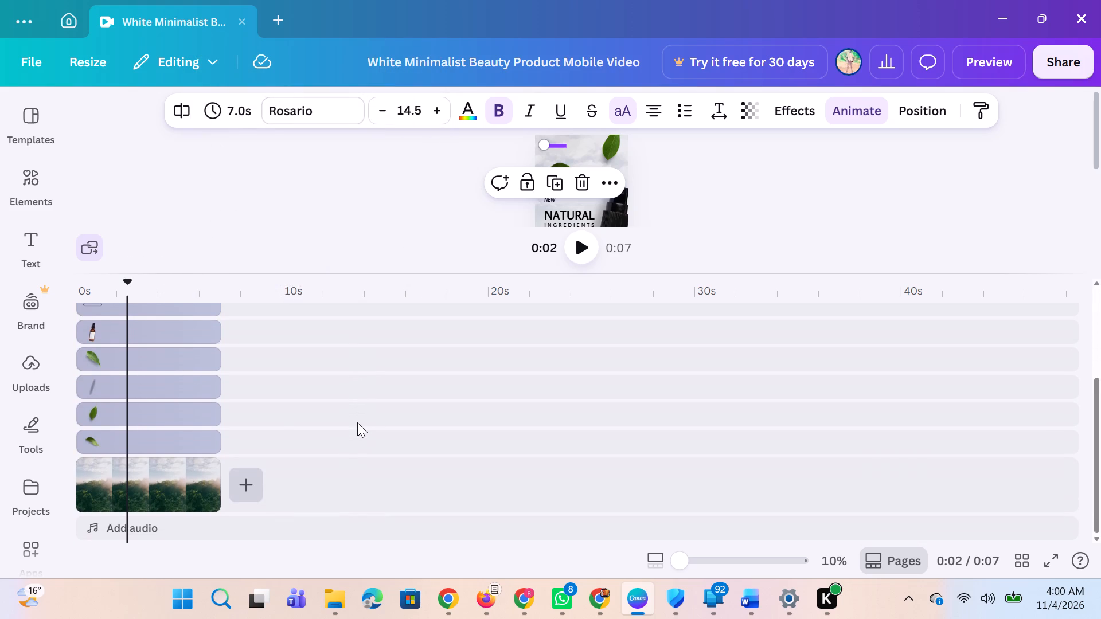
scroll(205, 422, up, 1)
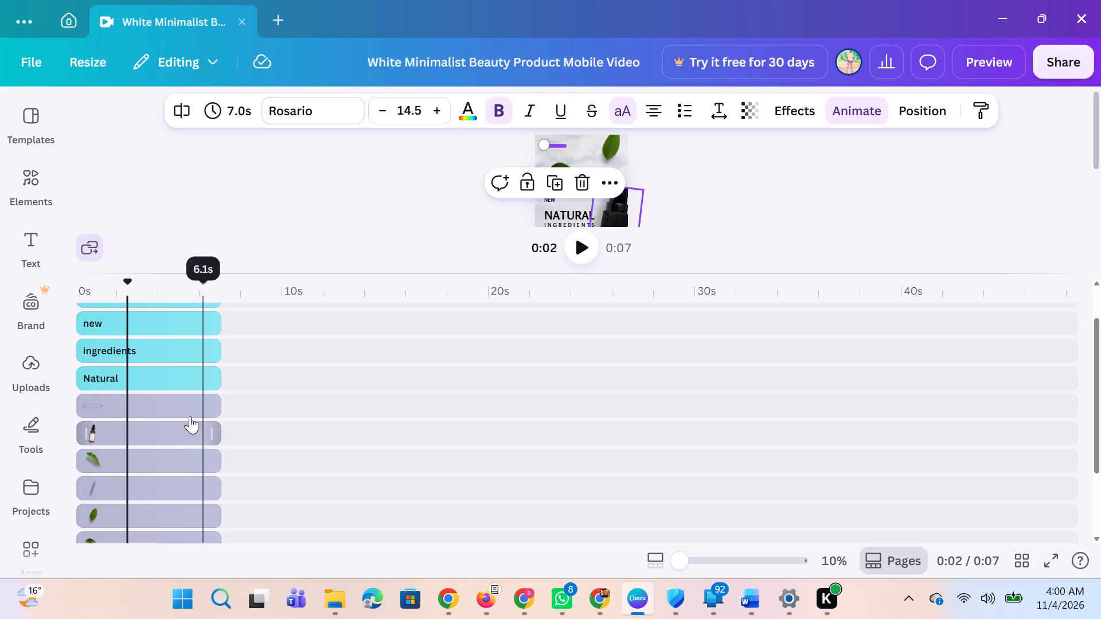
click(197, 407)
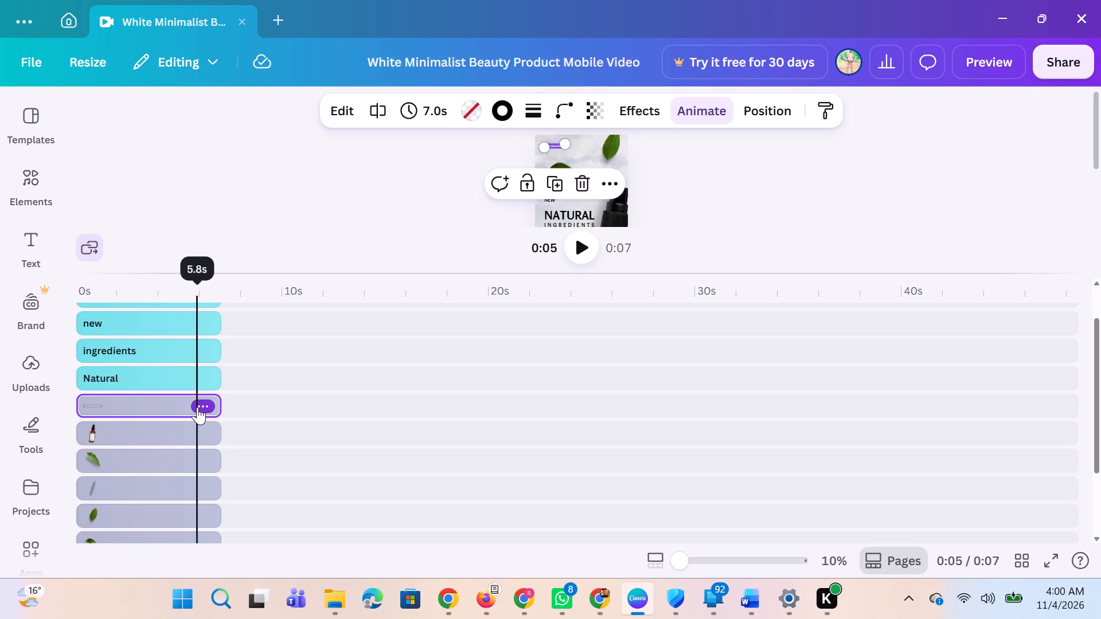
click(723, 191)
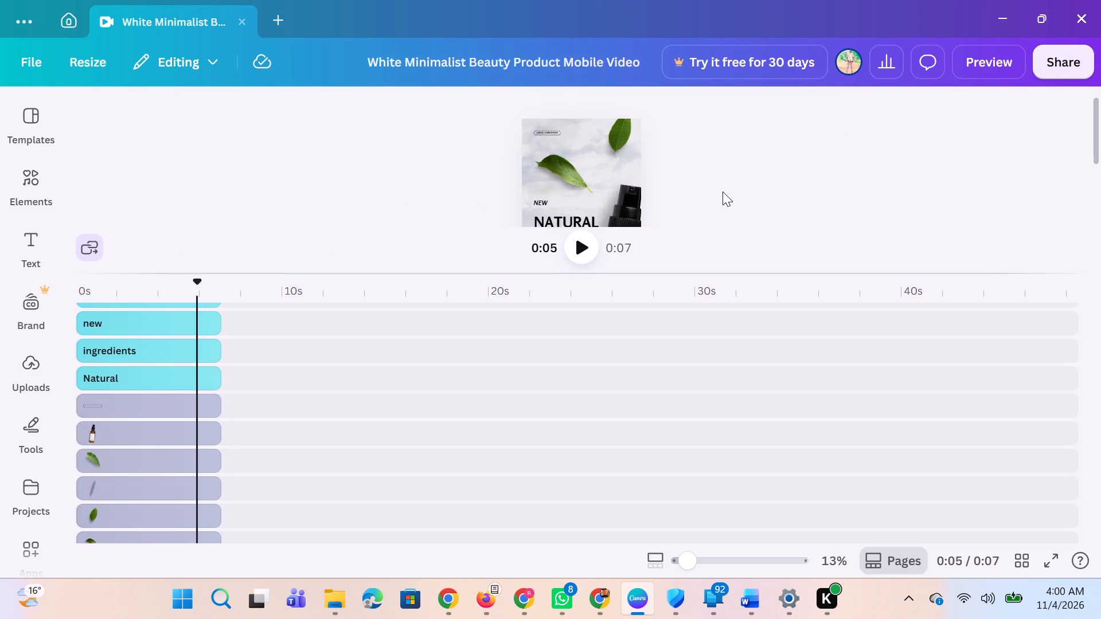
scroll(587, 159, left, 2)
scroll(587, 159, down, 2)
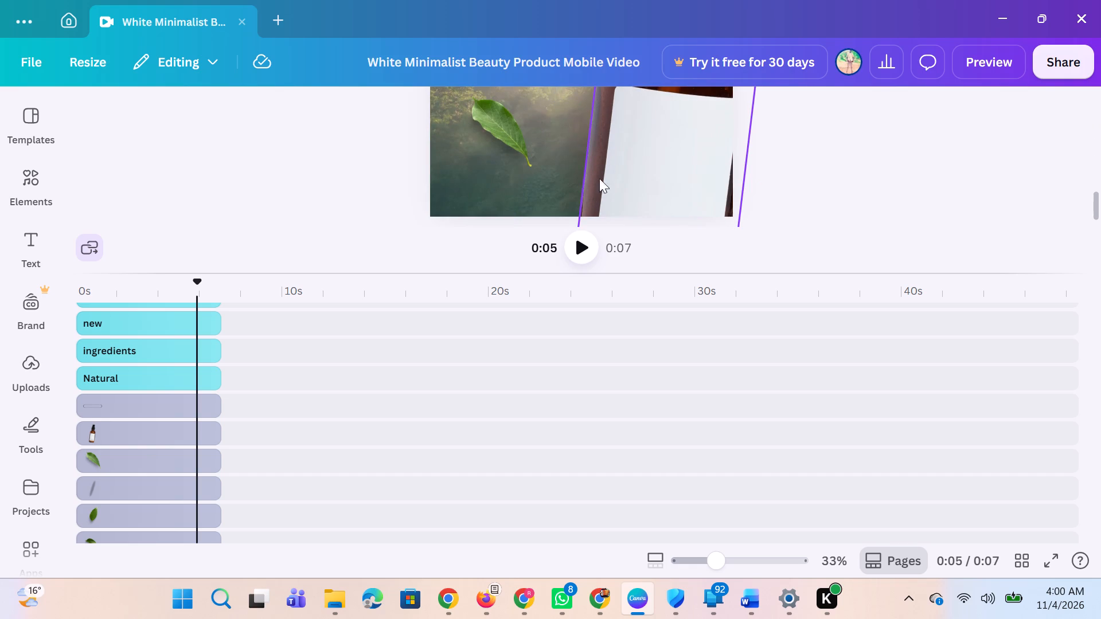
scroll(592, 178, up, 5)
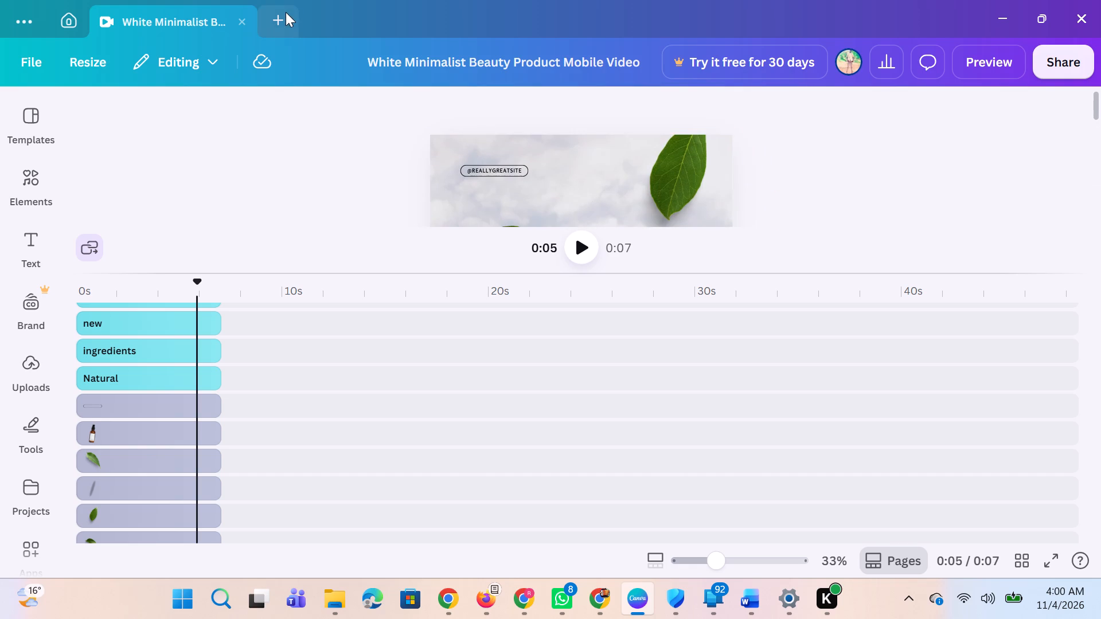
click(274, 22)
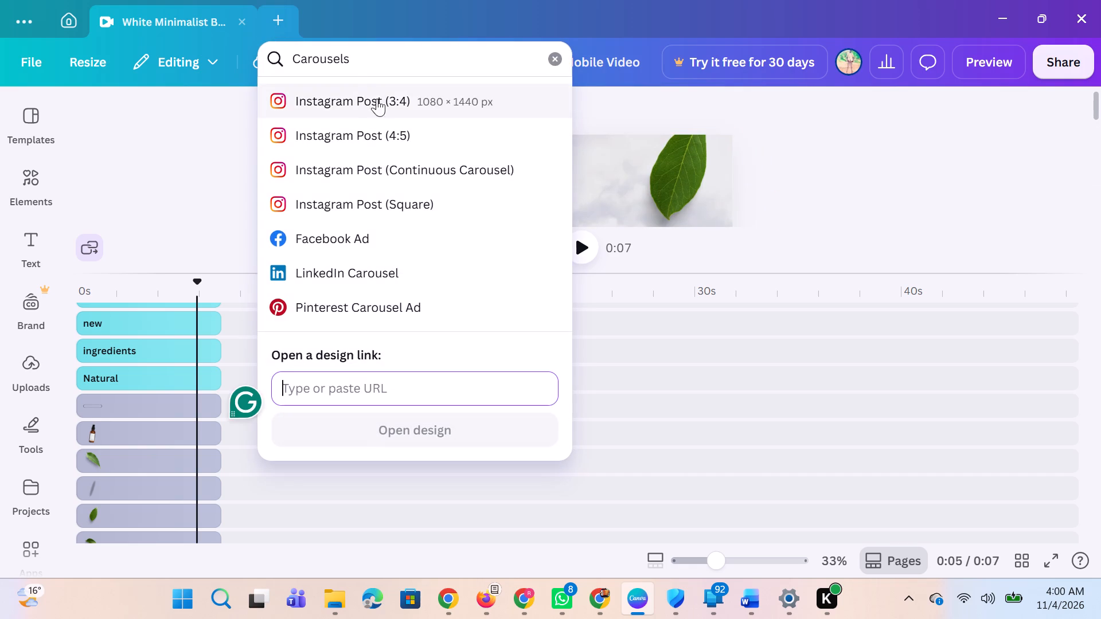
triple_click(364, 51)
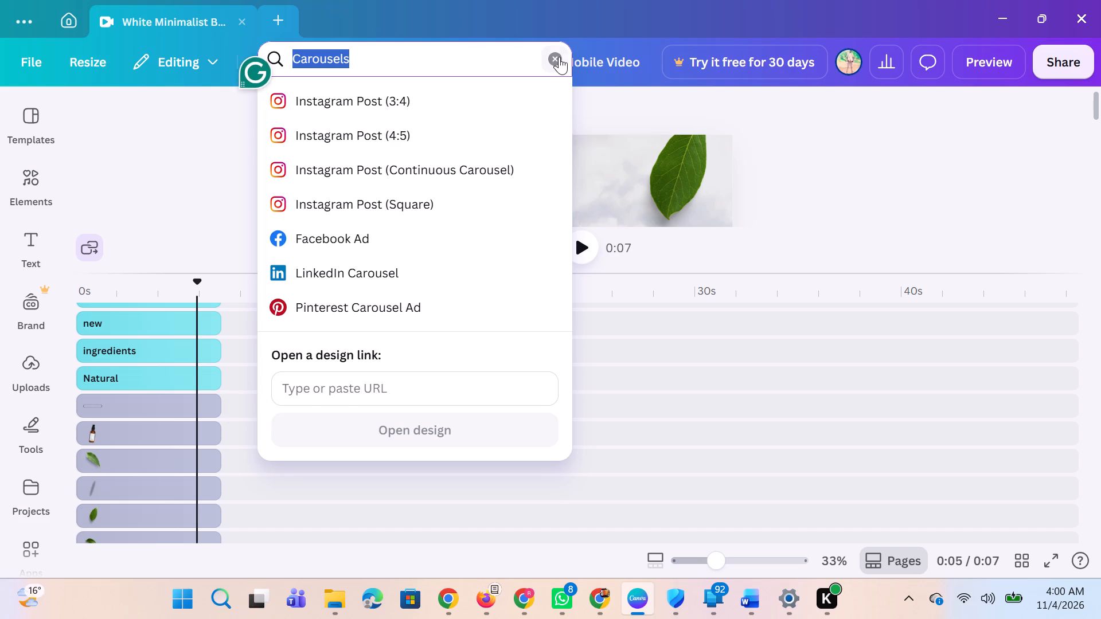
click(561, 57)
Close the White Minimalist Beauty Product Mobile Video design and look through the similar templates suggested in its preview.
click(244, 22)
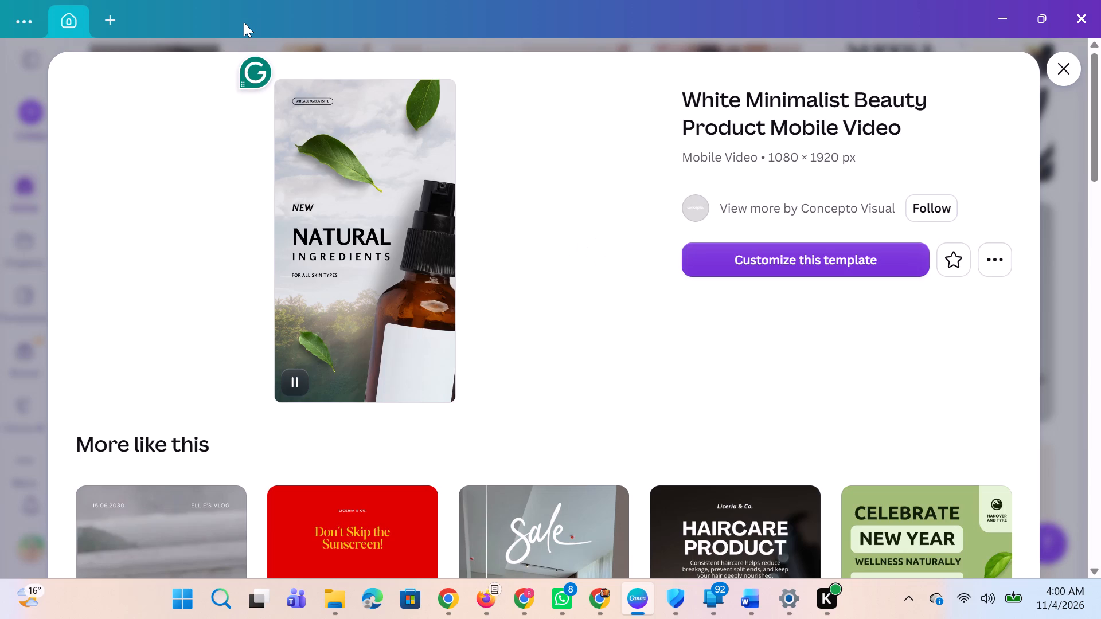
scroll(625, 383, down, 3)
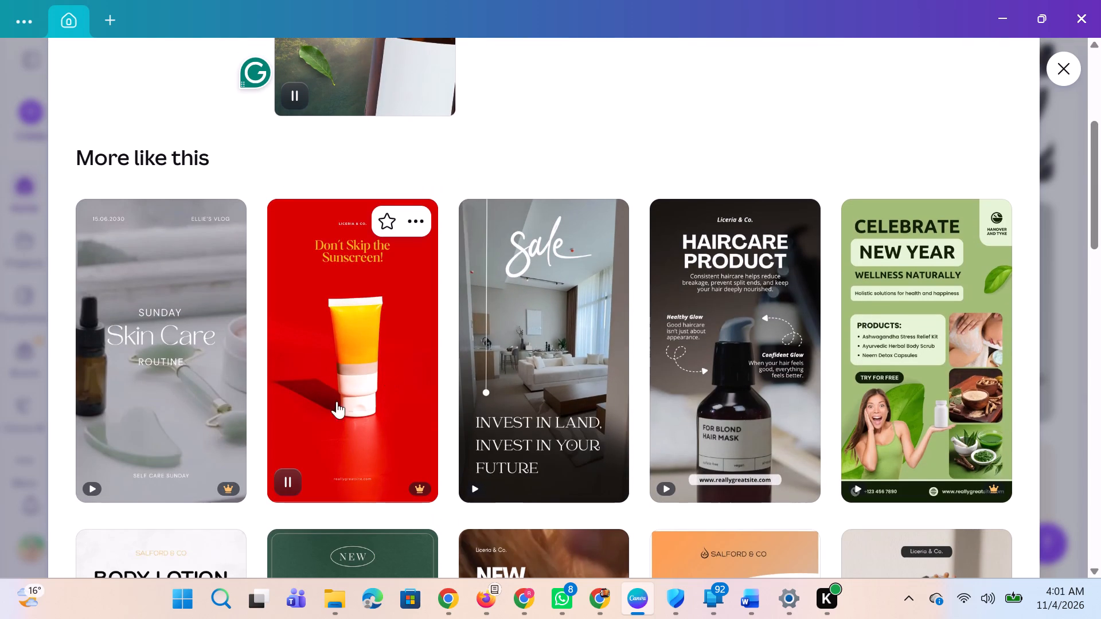
scroll(521, 383, right, 1)
scroll(584, 393, down, 2)
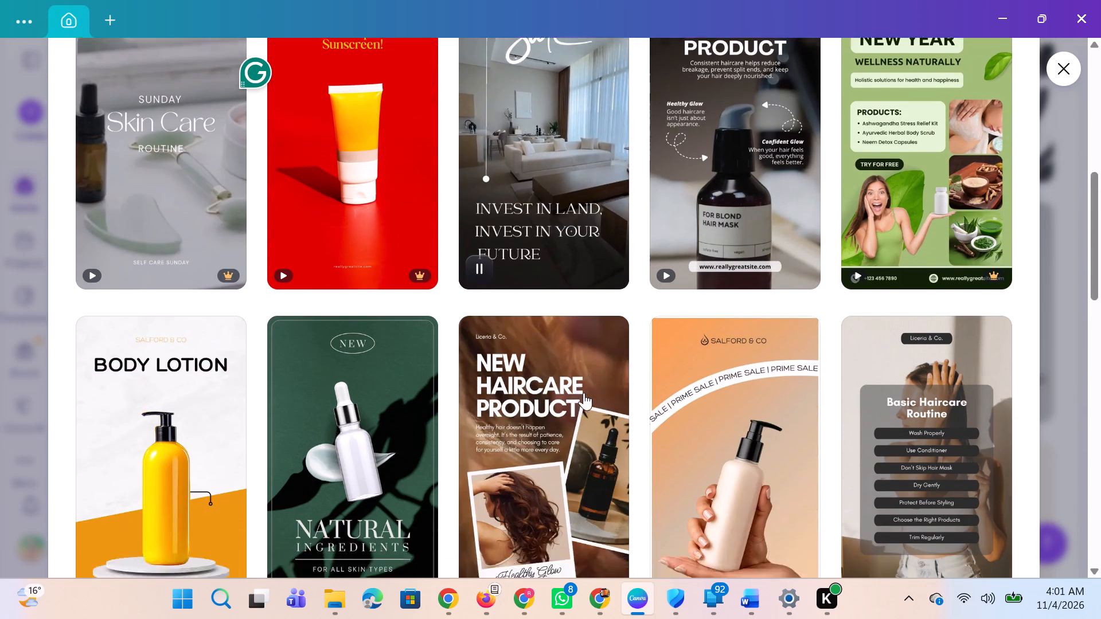
scroll(584, 393, down, 1)
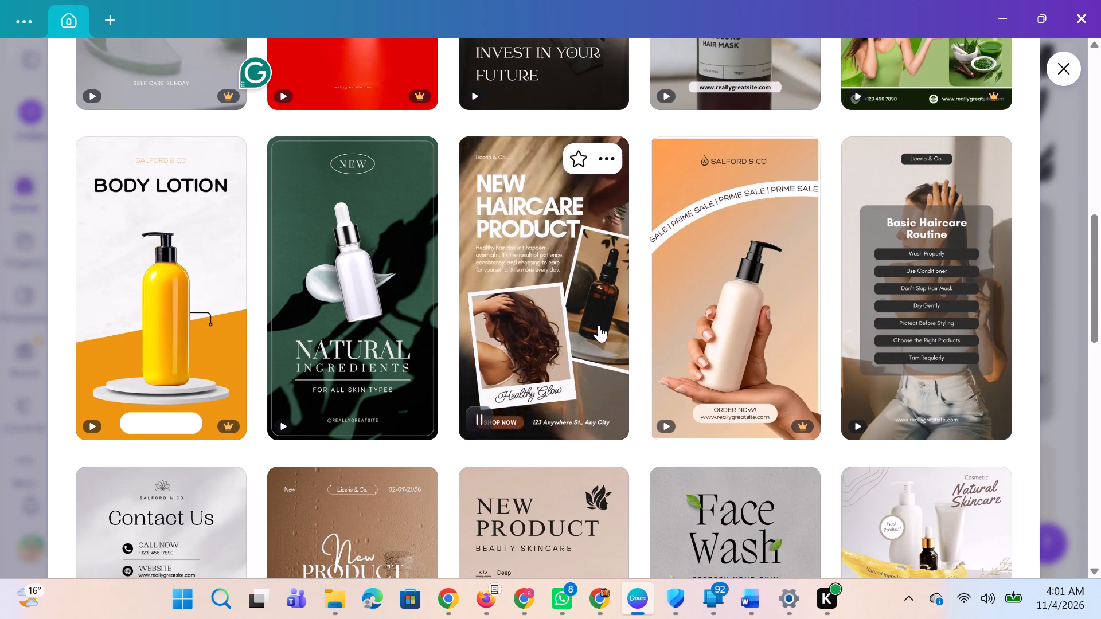
scroll(599, 325, up, 7)
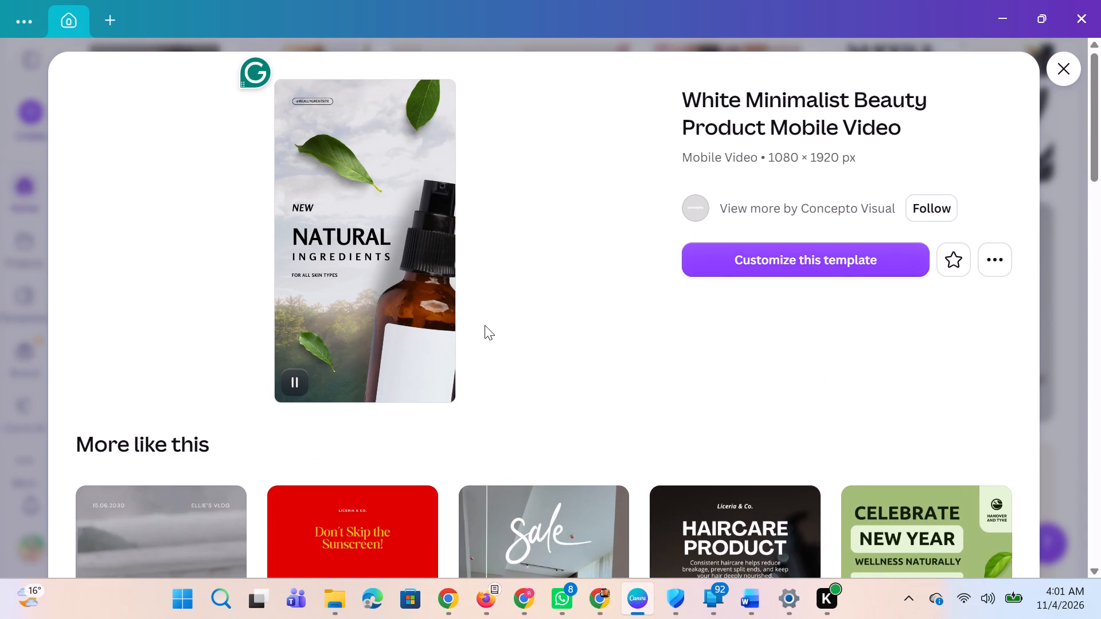
click(1067, 67)
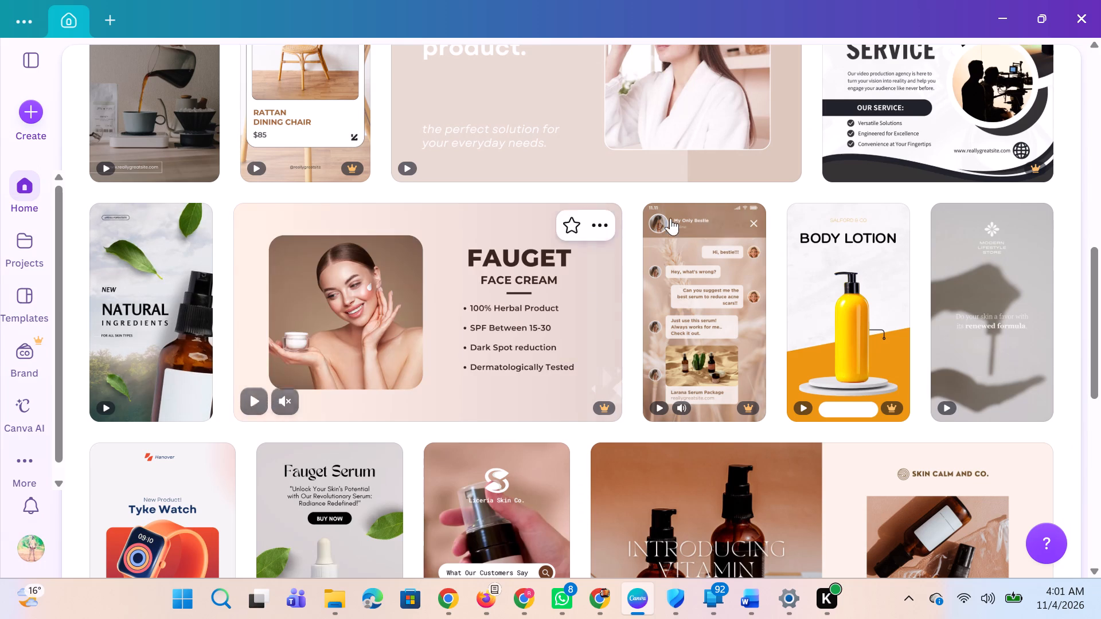
Look through the Product_Videos template results for another product video design.
scroll(680, 475, down, 2)
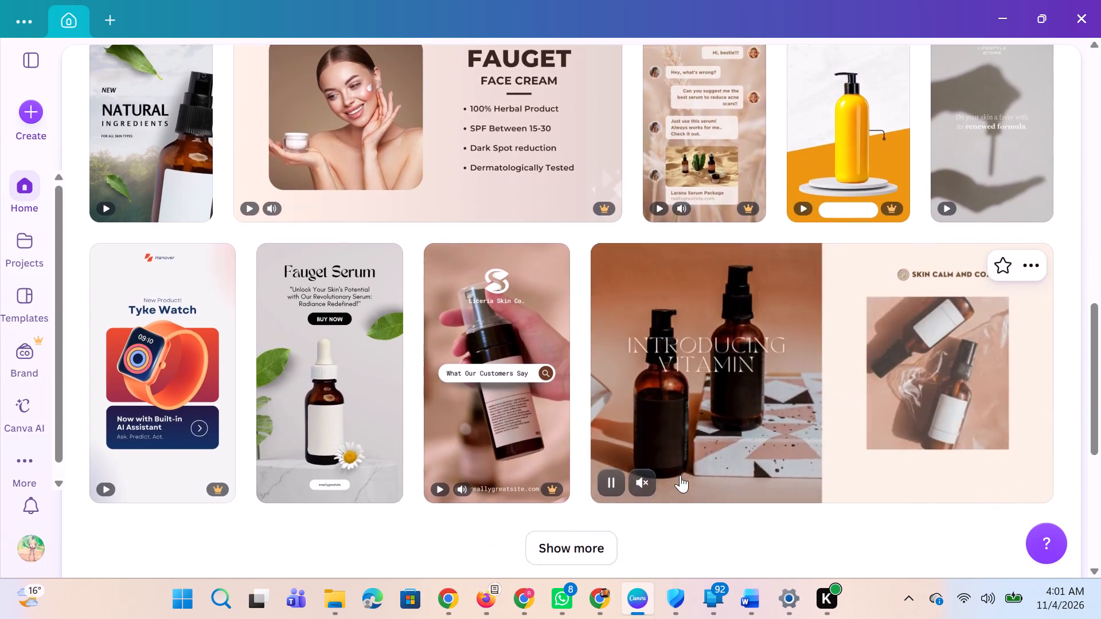
scroll(680, 475, down, 4)
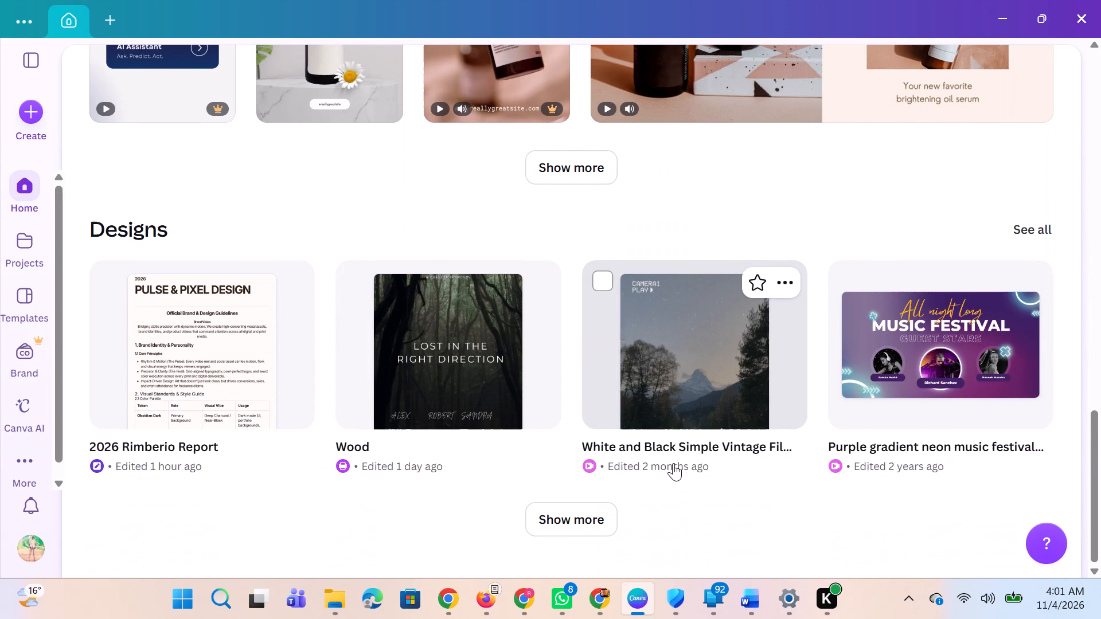
scroll(673, 463, down, 1)
scroll(673, 463, up, 8)
scroll(673, 463, down, 1)
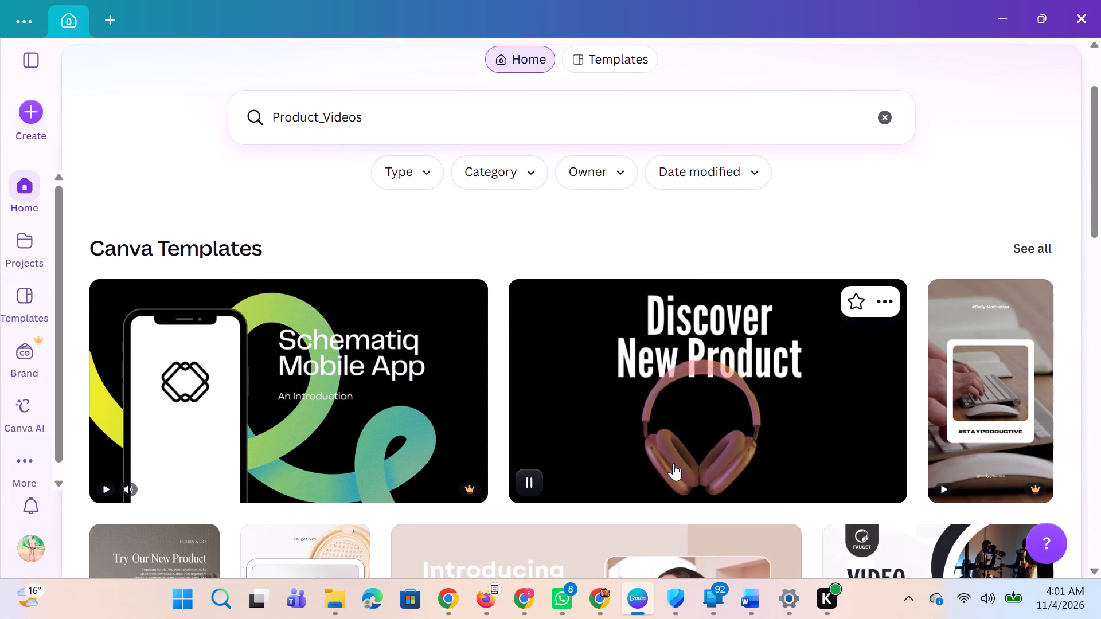
scroll(673, 463, down, 2)
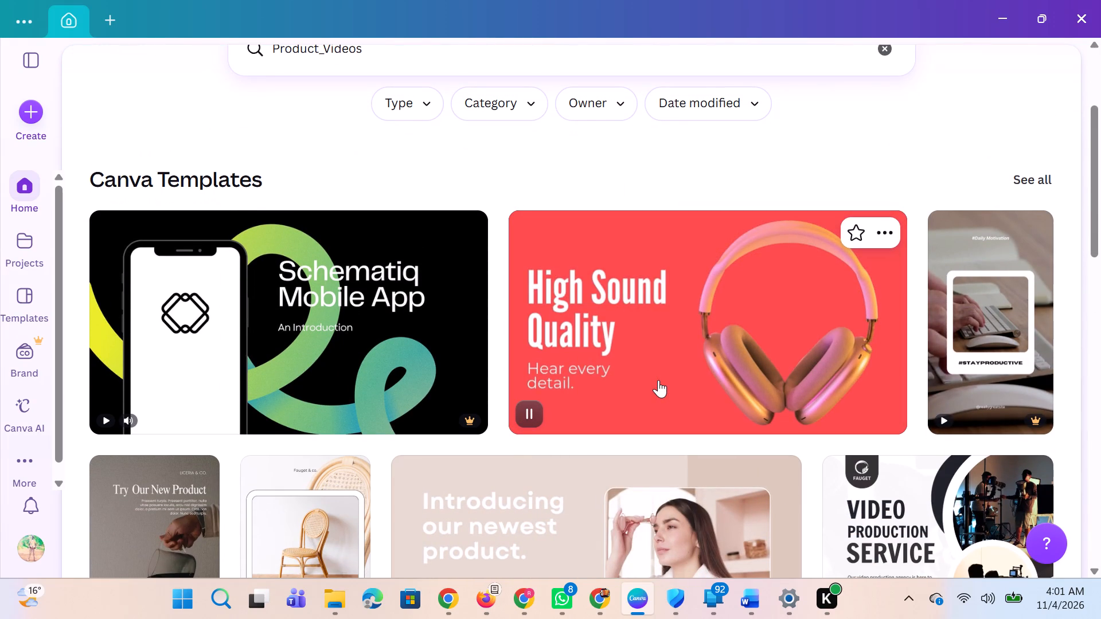
scroll(658, 380, left, 5)
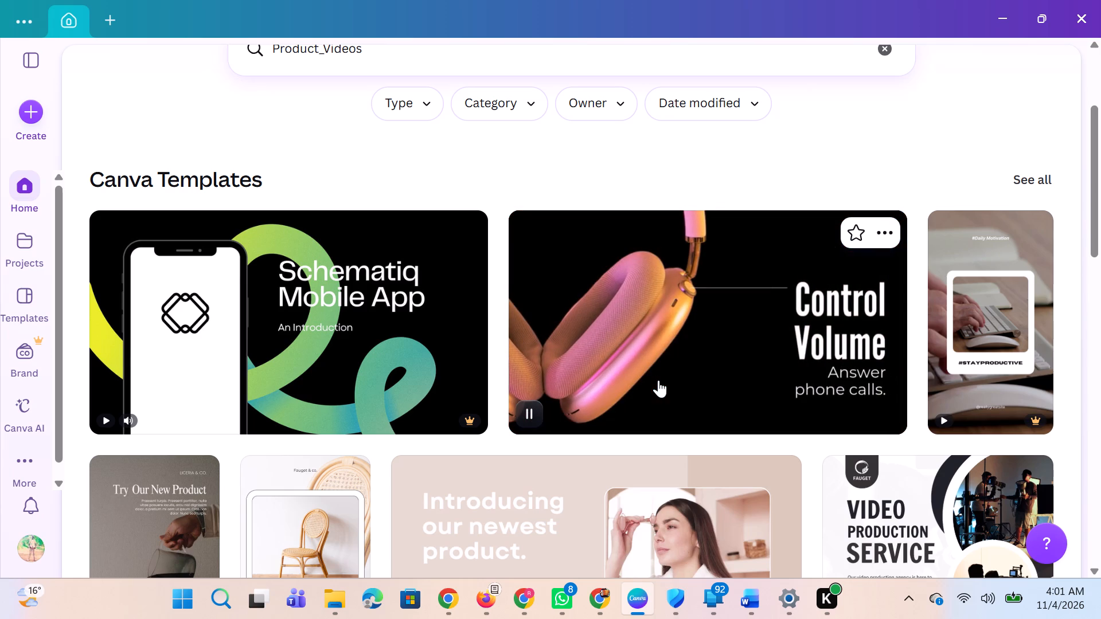
scroll(658, 380, down, 4)
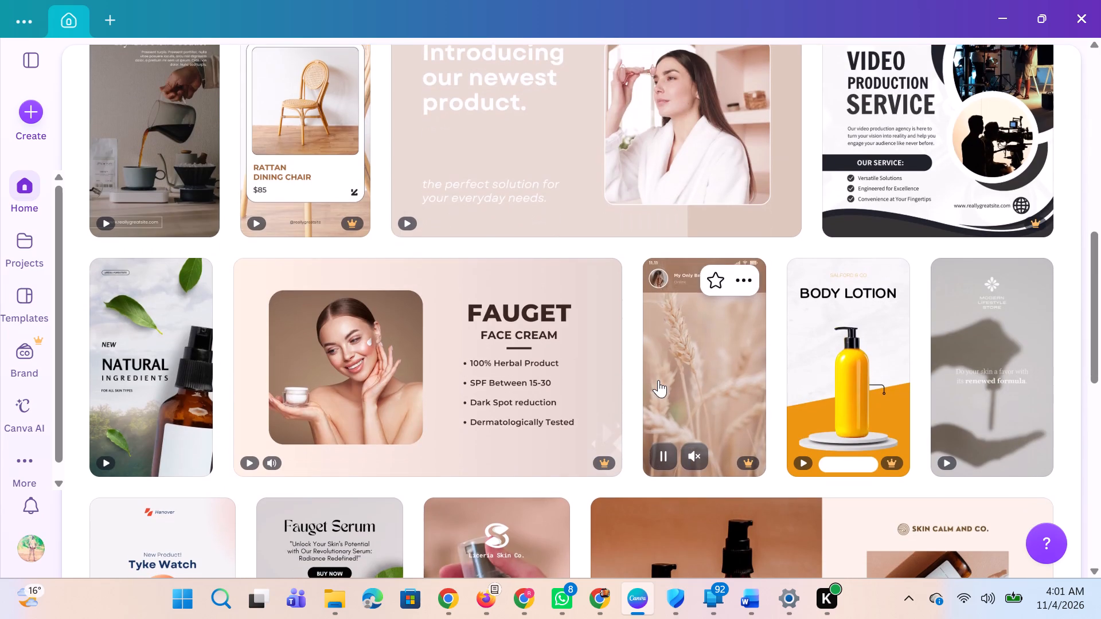
scroll(370, 381, down, 15)
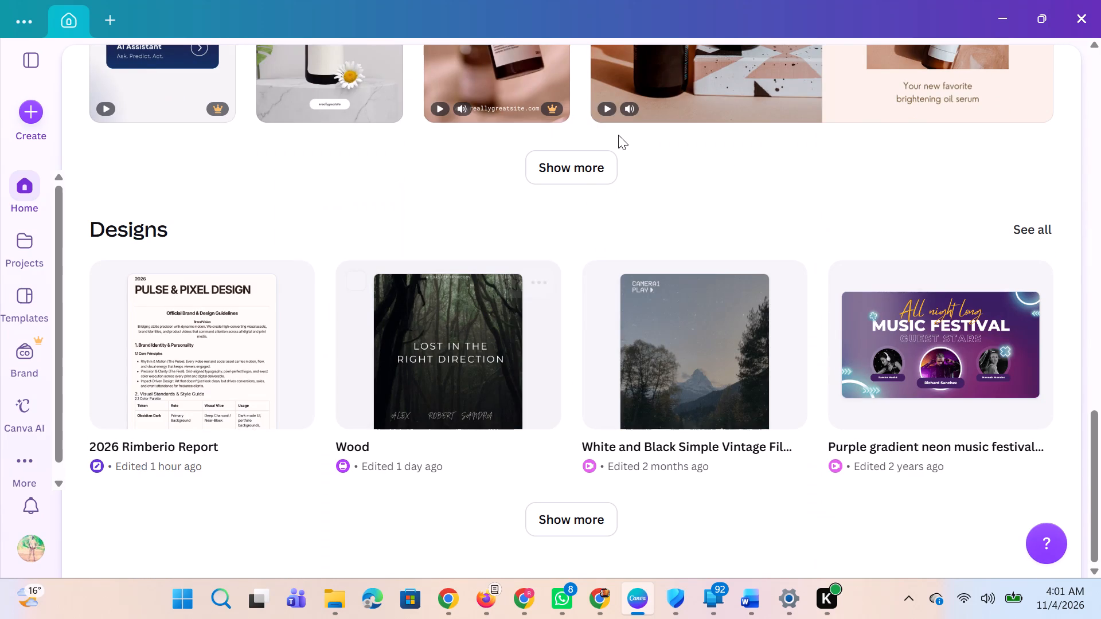
Show more product video templates and open the Yellow and Red Product Promo Mobile Video template for customizing.
click(578, 169)
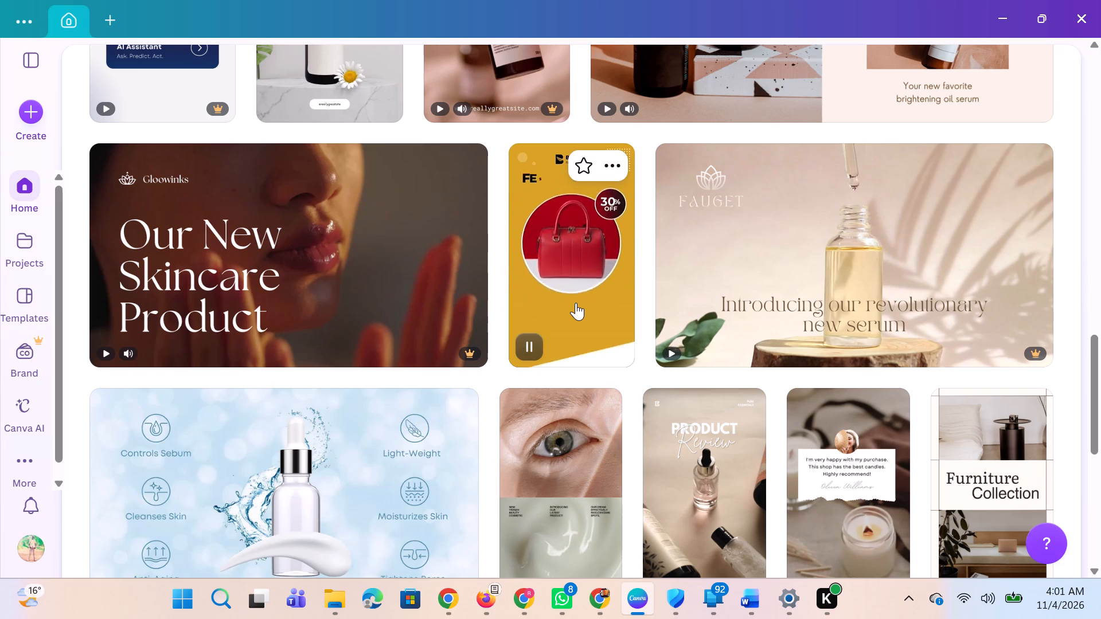
click(576, 303)
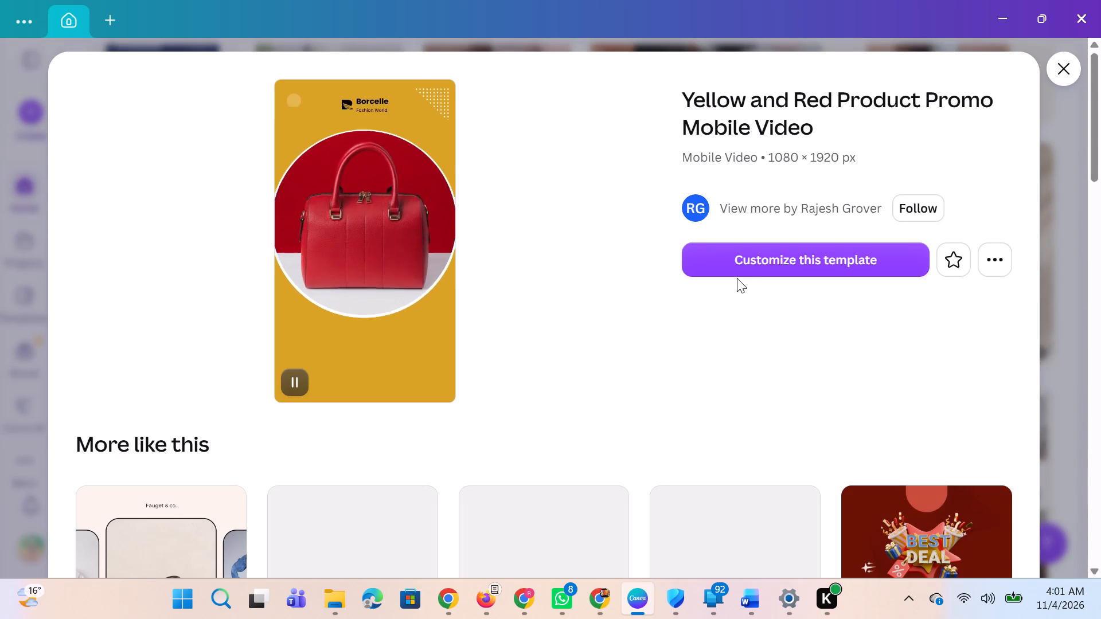
click(750, 267)
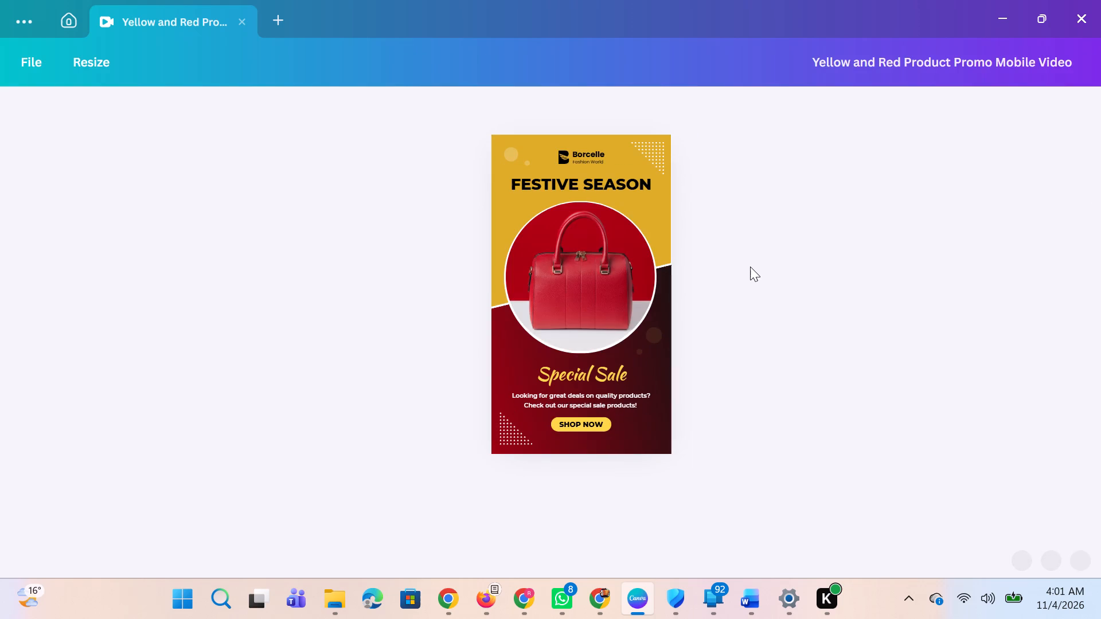
click(784, 169)
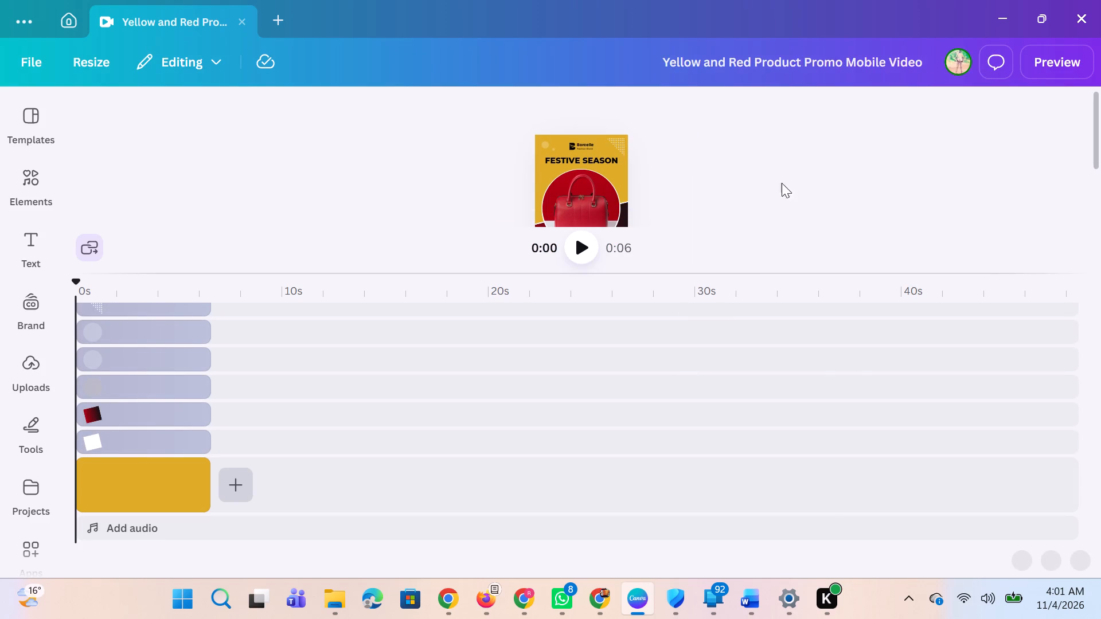
Unlink the elements from the clips using the dark red gradient shape's layer options in the timeline.
click(143, 412)
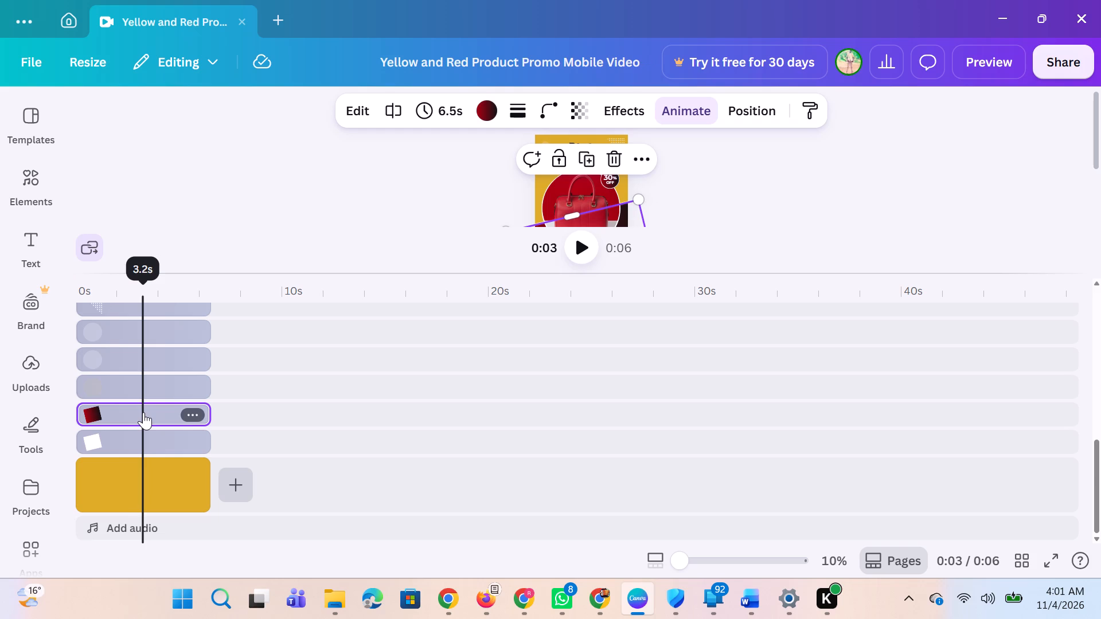
click(192, 413)
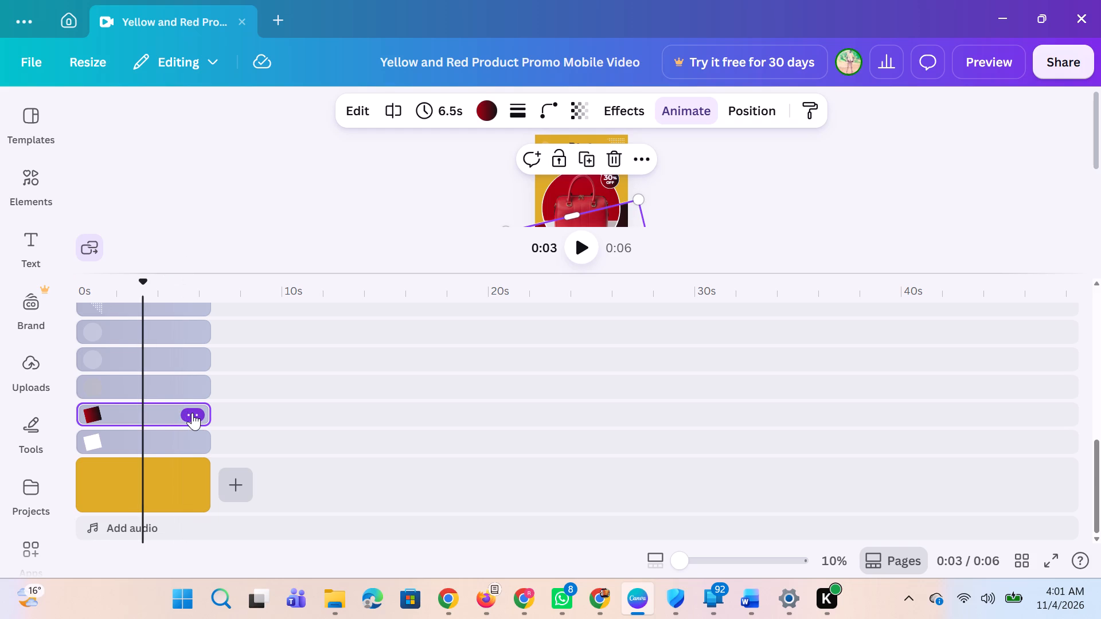
scroll(270, 312, down, 1)
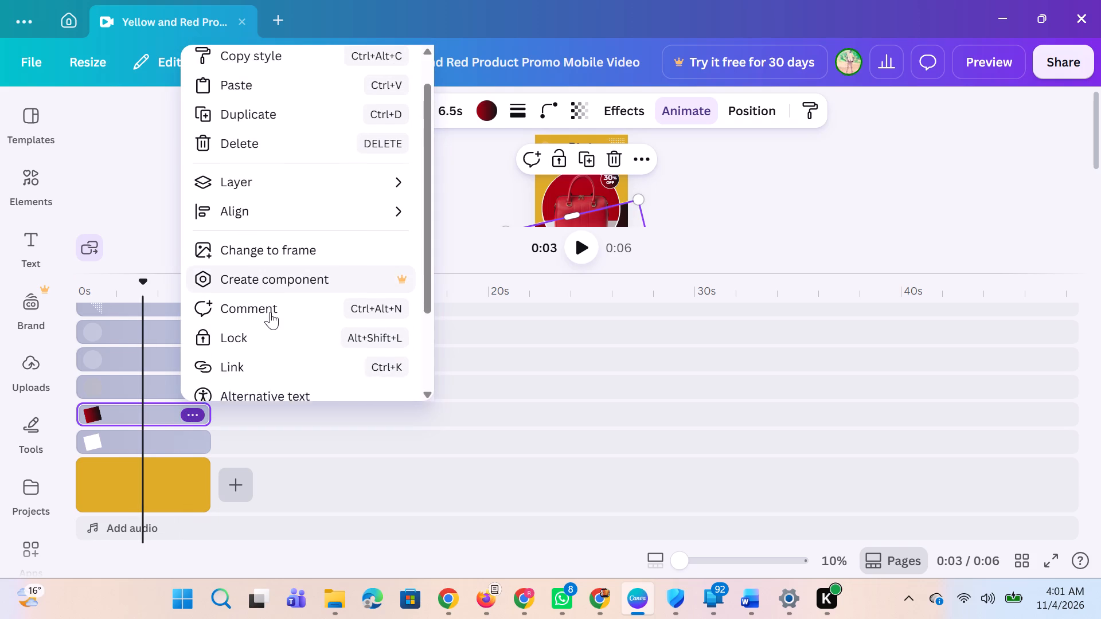
scroll(270, 312, down, 4)
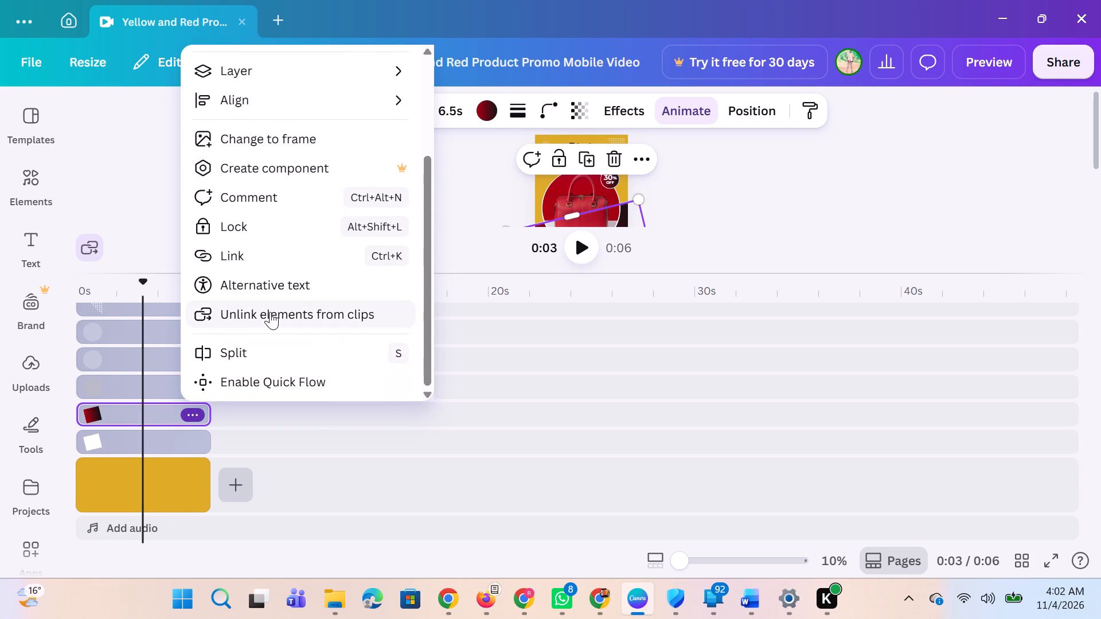
scroll(270, 312, down, 1)
click(270, 312)
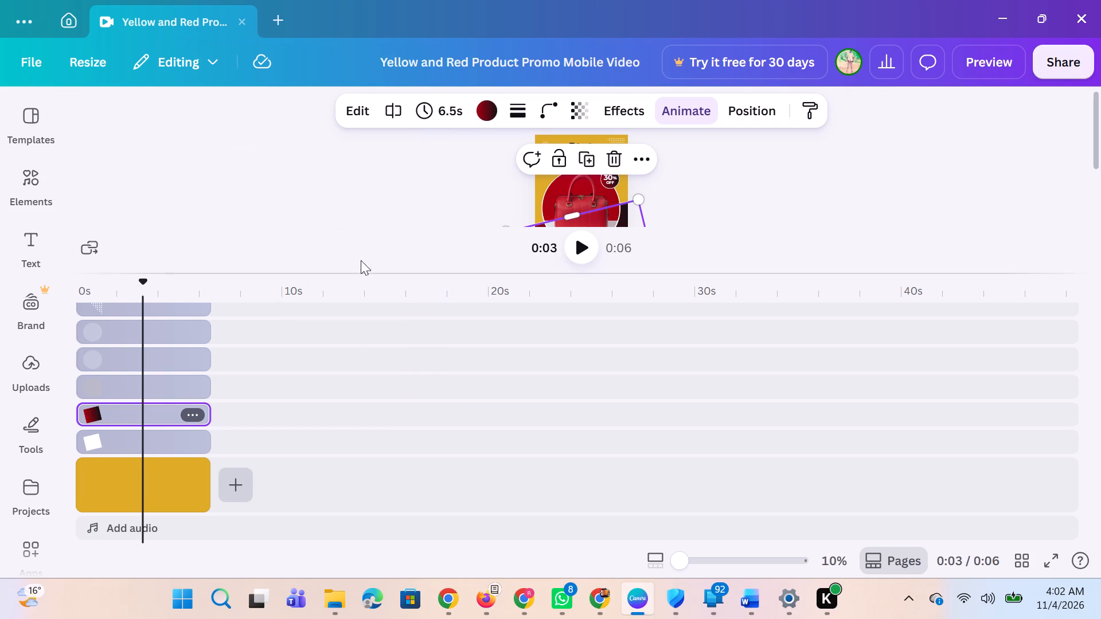
click(381, 222)
Search the elements for "blue handbag" as a substitute for the red handbag and show all matching photos.
click(575, 205)
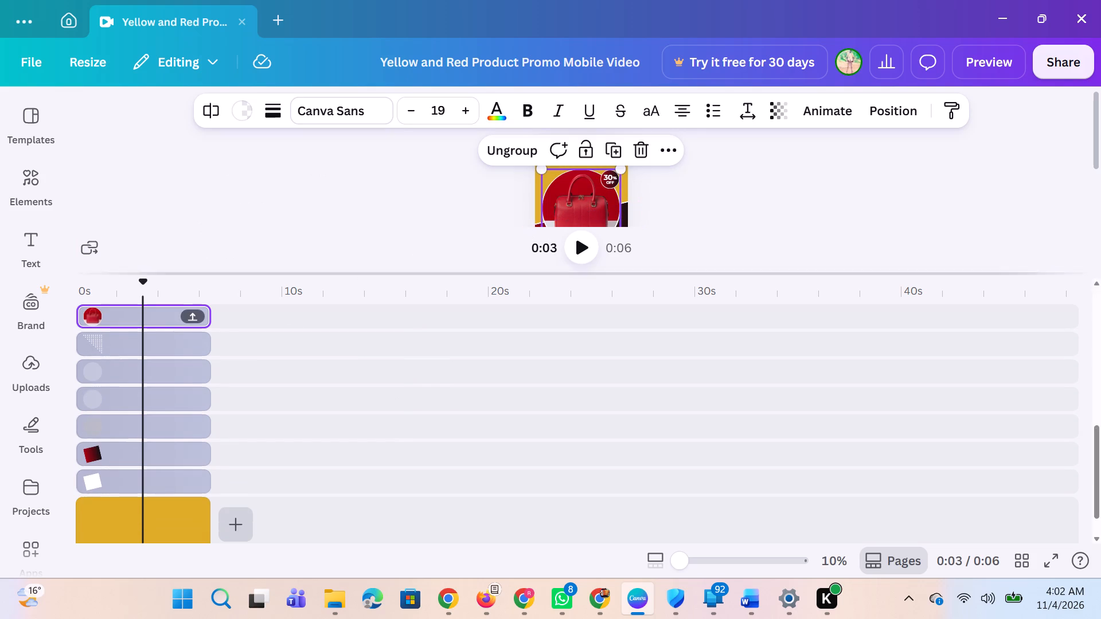
click(41, 188)
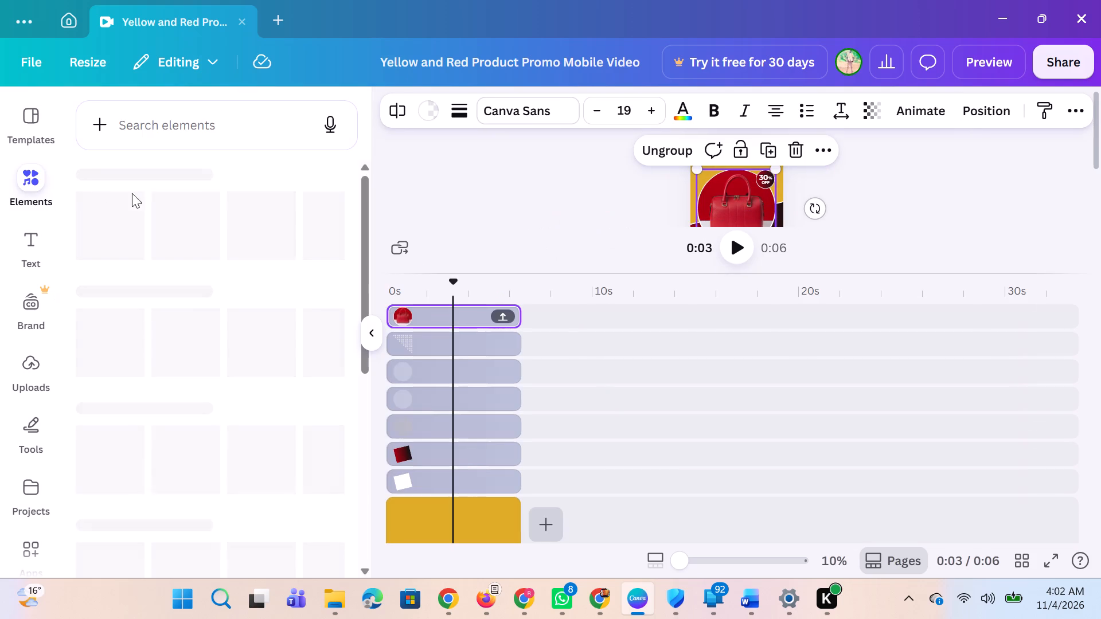
triple_click(210, 130)
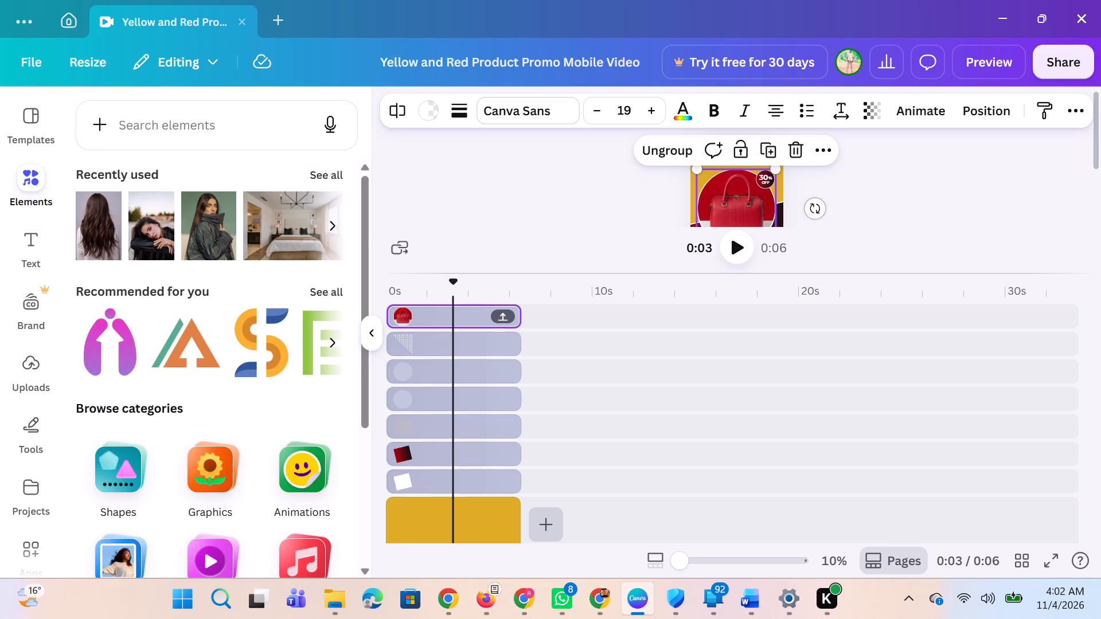
text(bl)
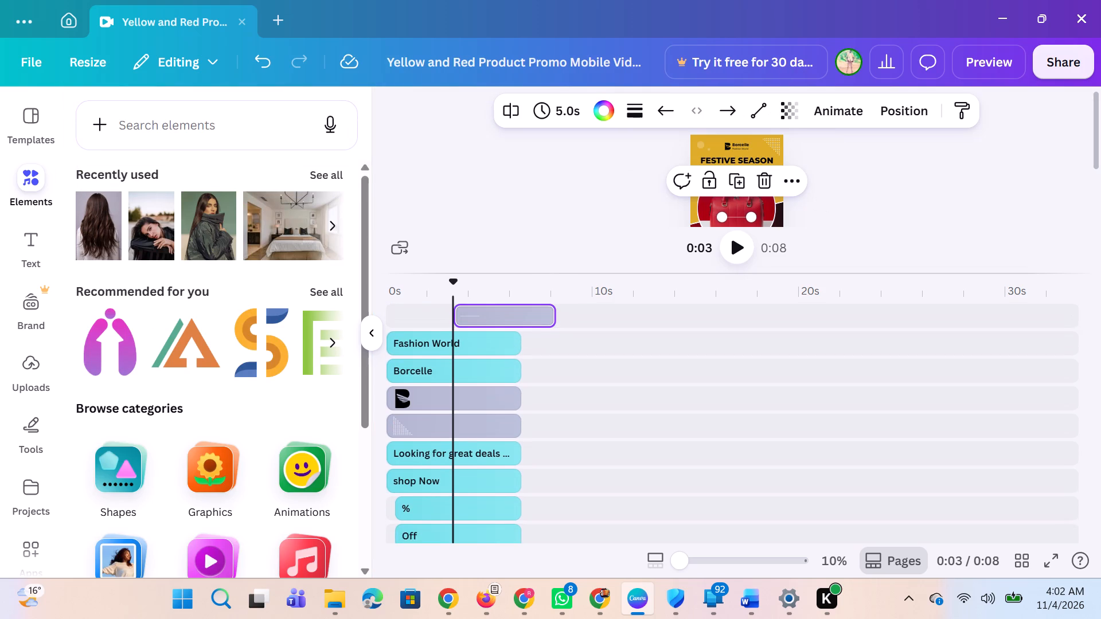
click(210, 130)
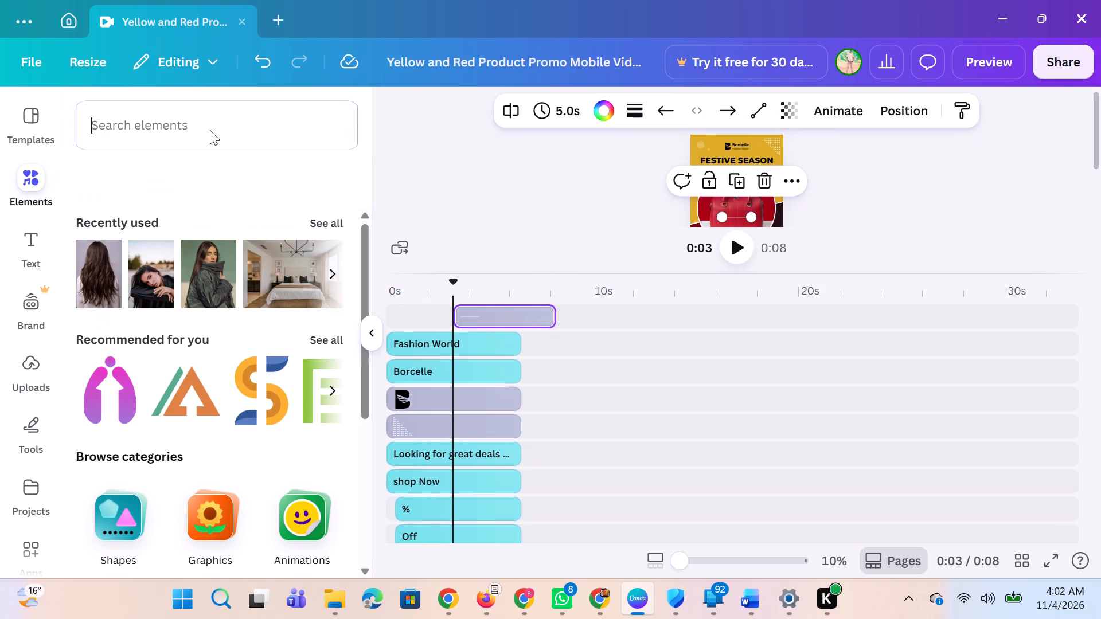
key(b)
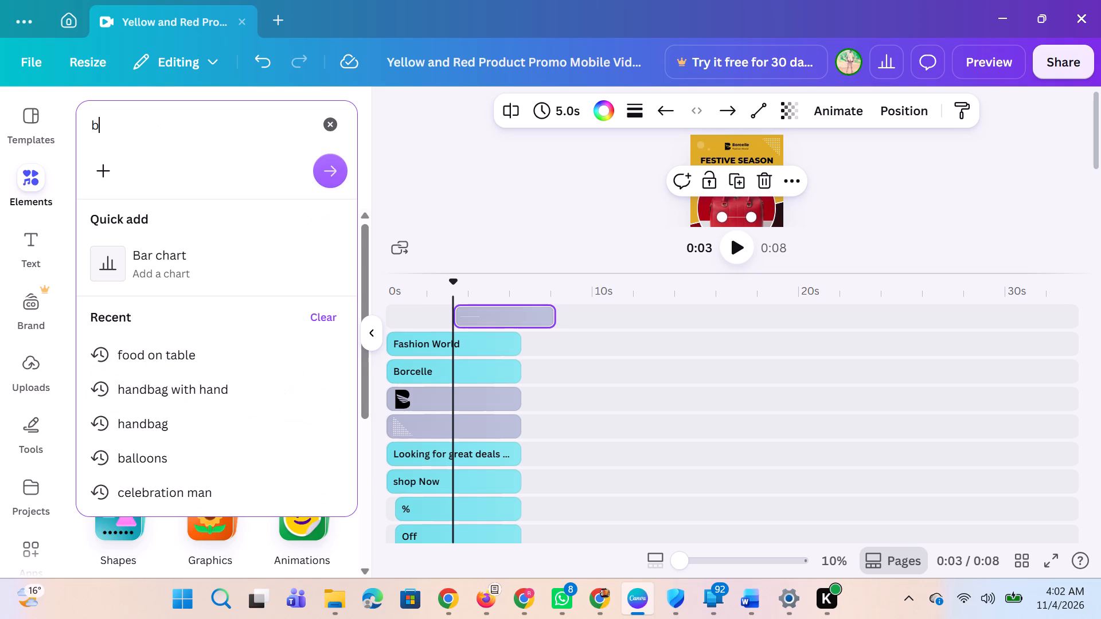
text(le)
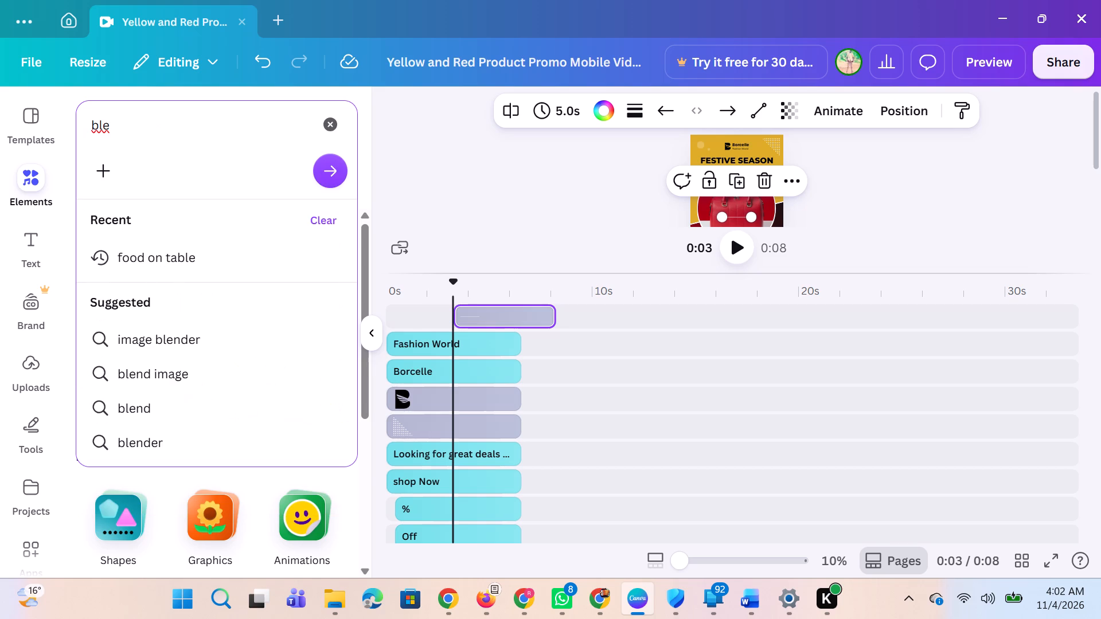
key(BackSpace)
text(ue)
key(space)
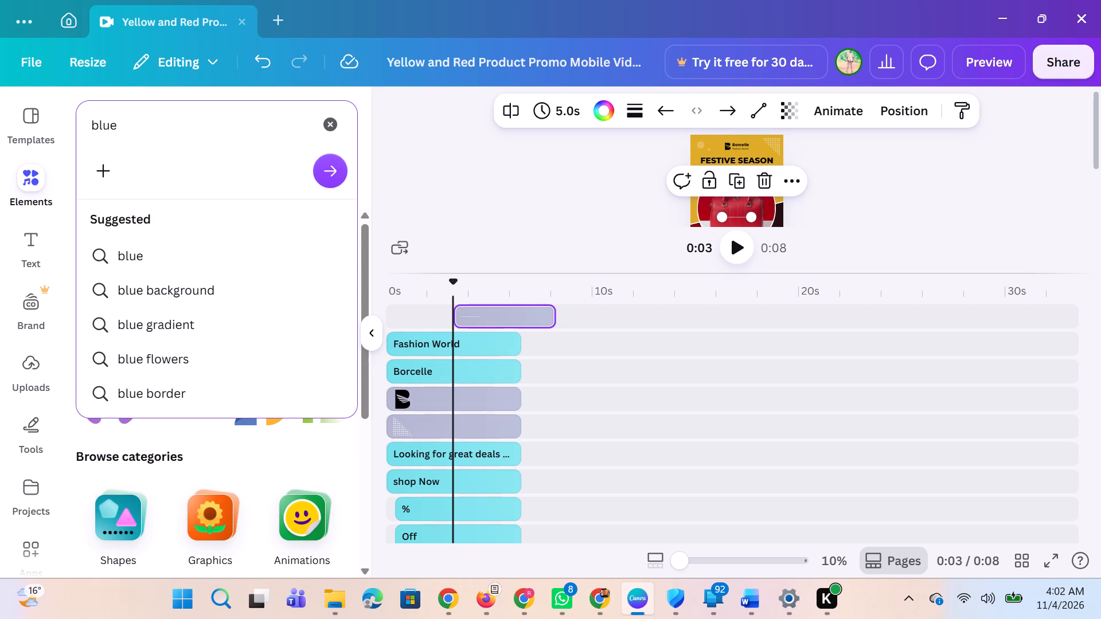
text(hand)
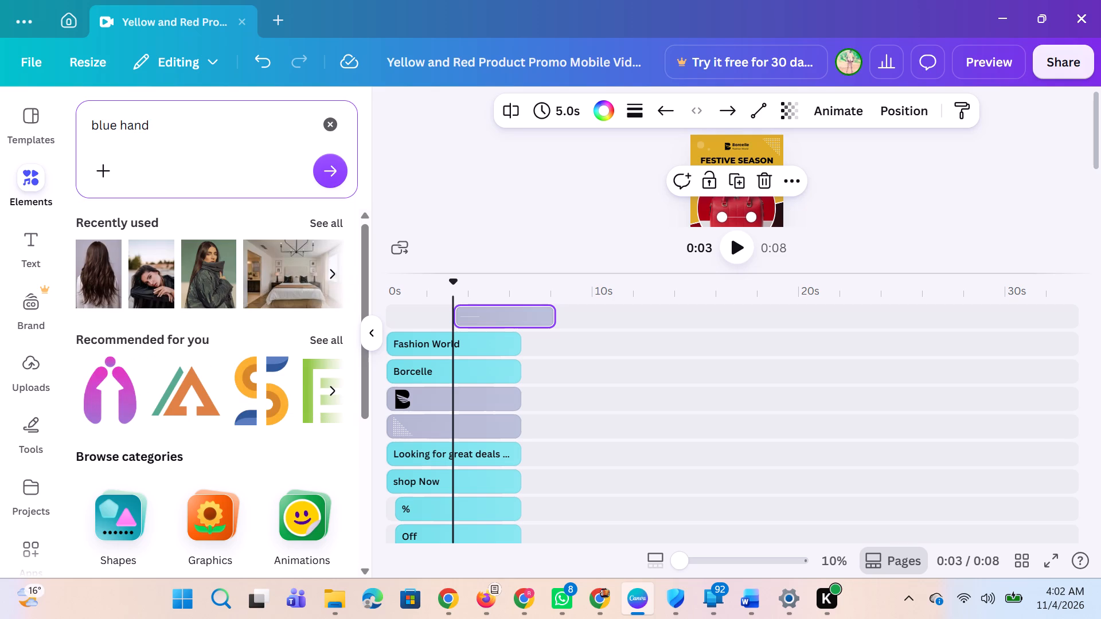
text(bag)
key(Return)
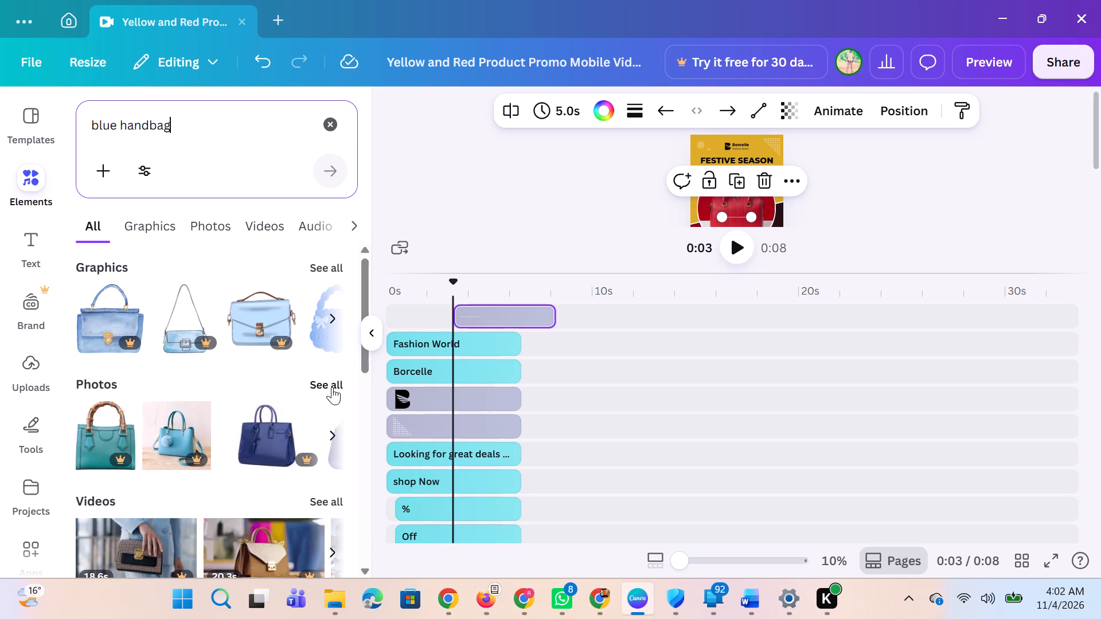
scroll(268, 406, down, 1)
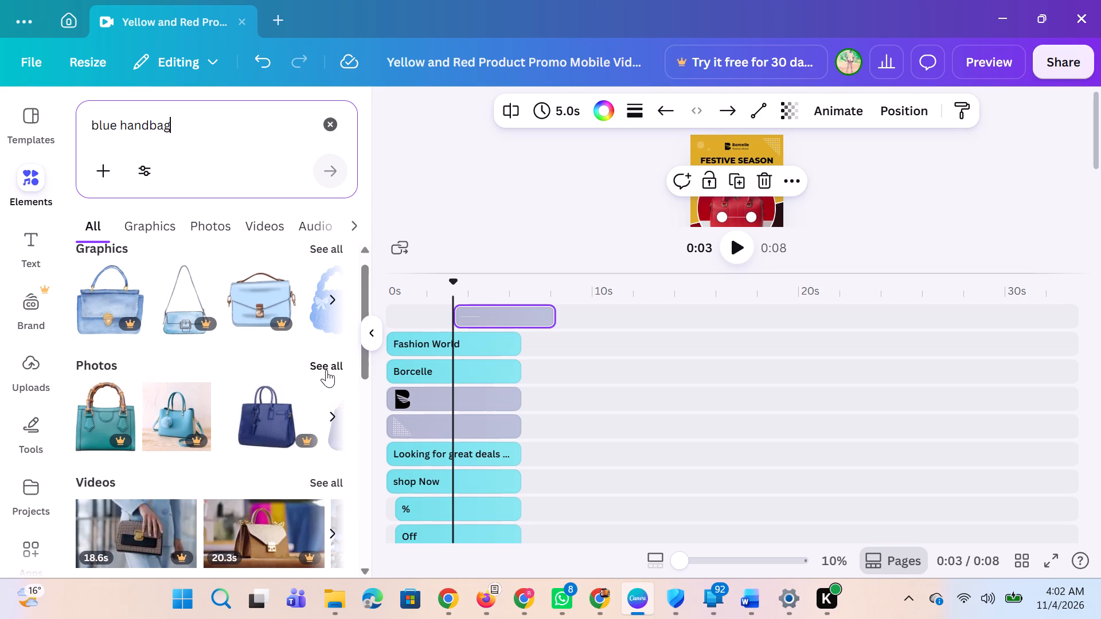
click(326, 370)
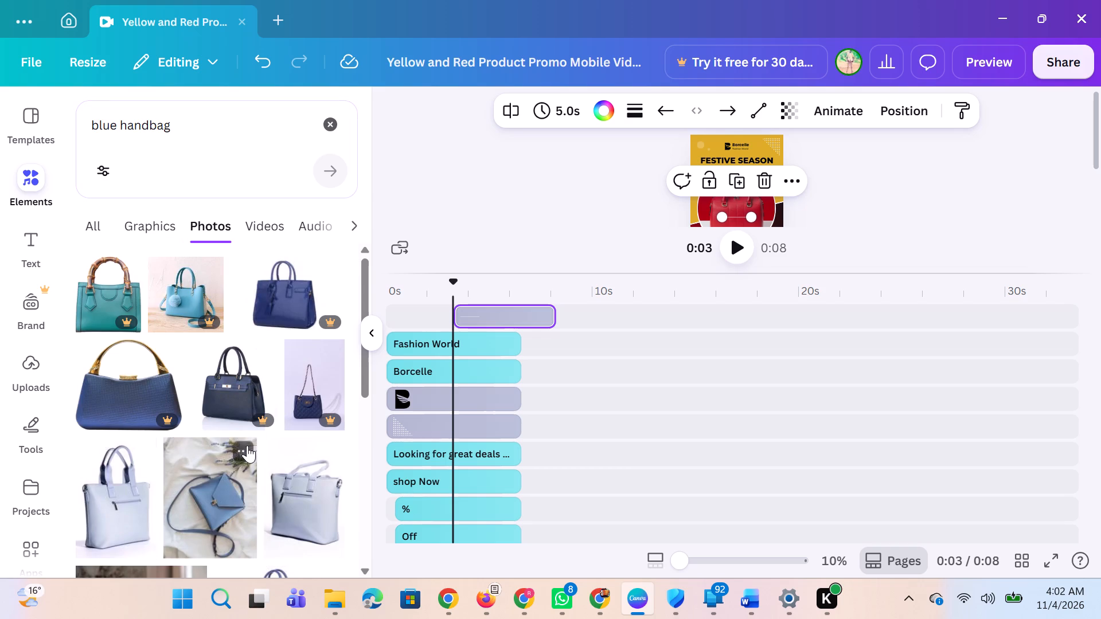
Add the green handbag photo and move it off the main track onto its own layer starting at 0s.
scroll(247, 435, down, 1)
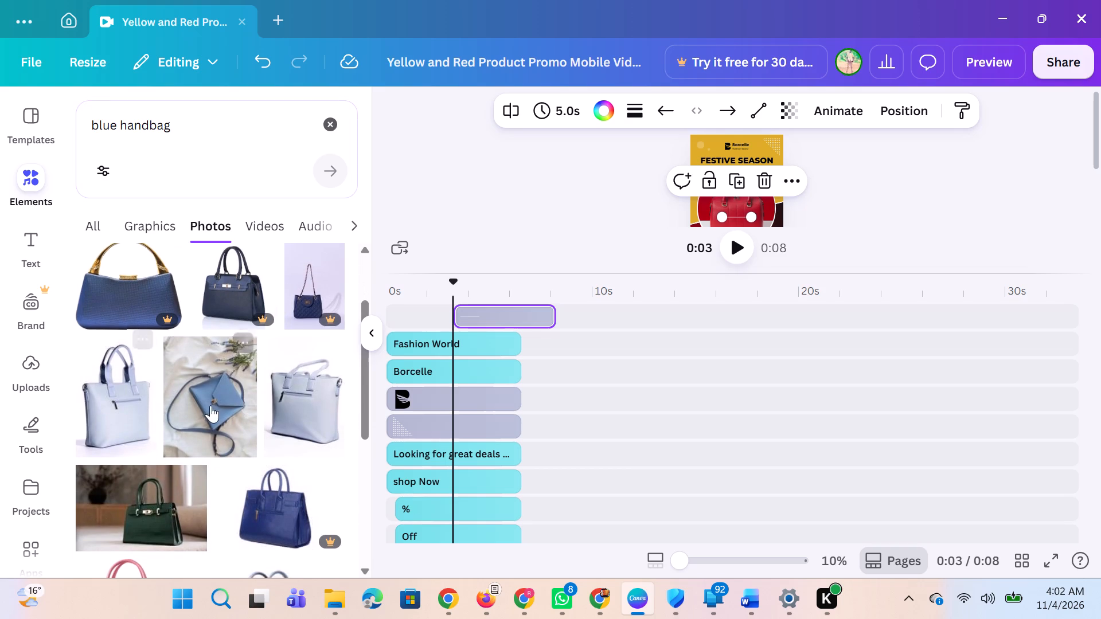
scroll(216, 407, down, 1)
click(161, 443)
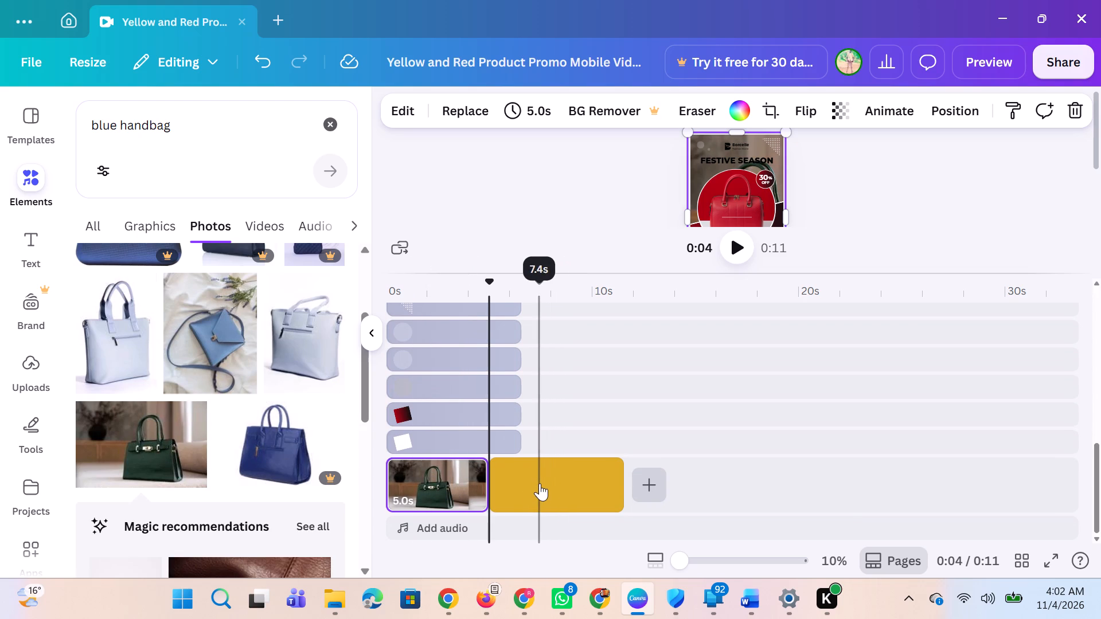
drag(447, 490, 453, 441)
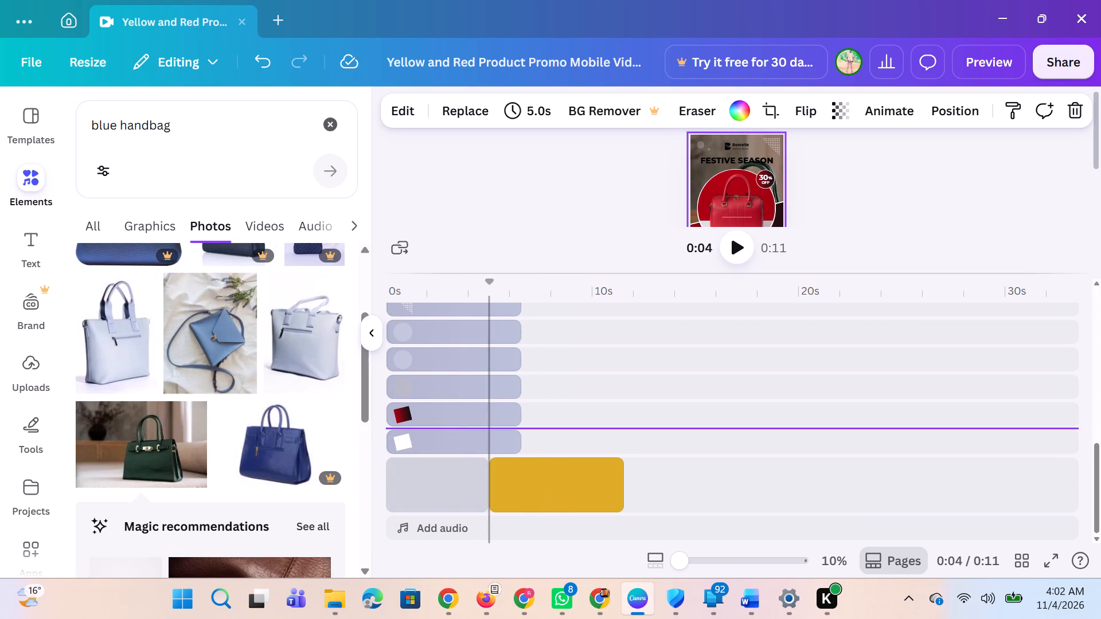
drag(453, 441, 489, 441)
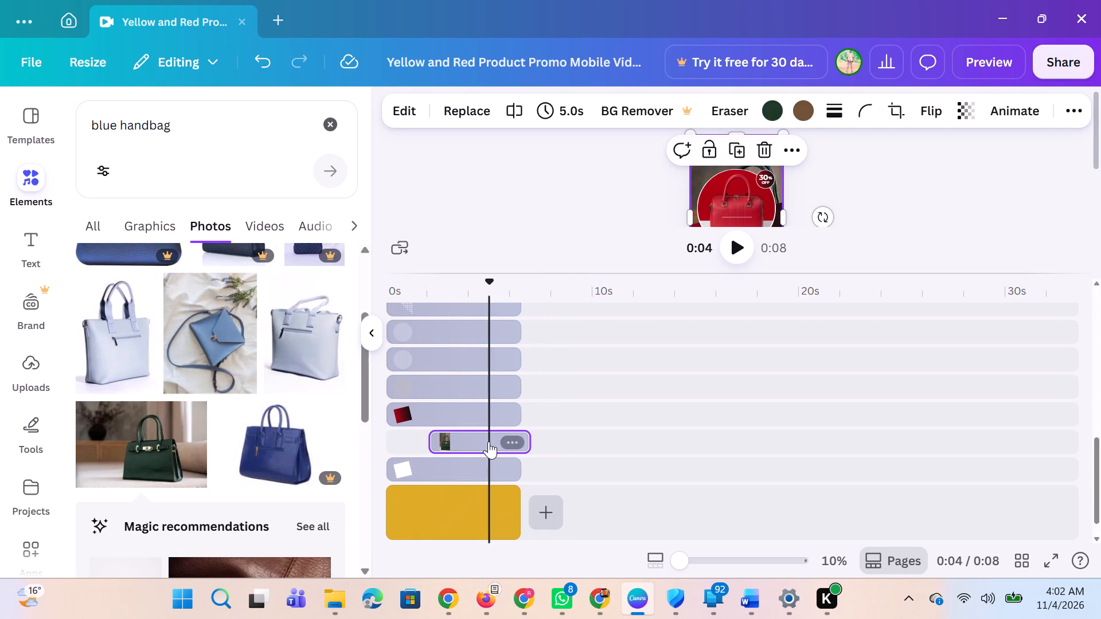
drag(476, 441, 438, 441)
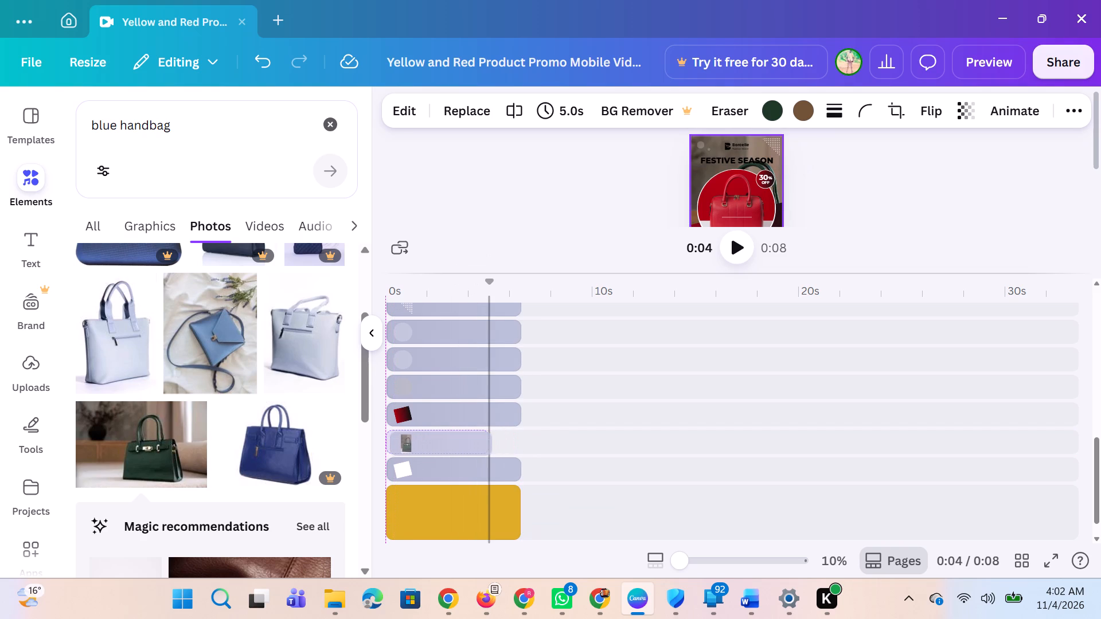
drag(438, 441, 437, 441)
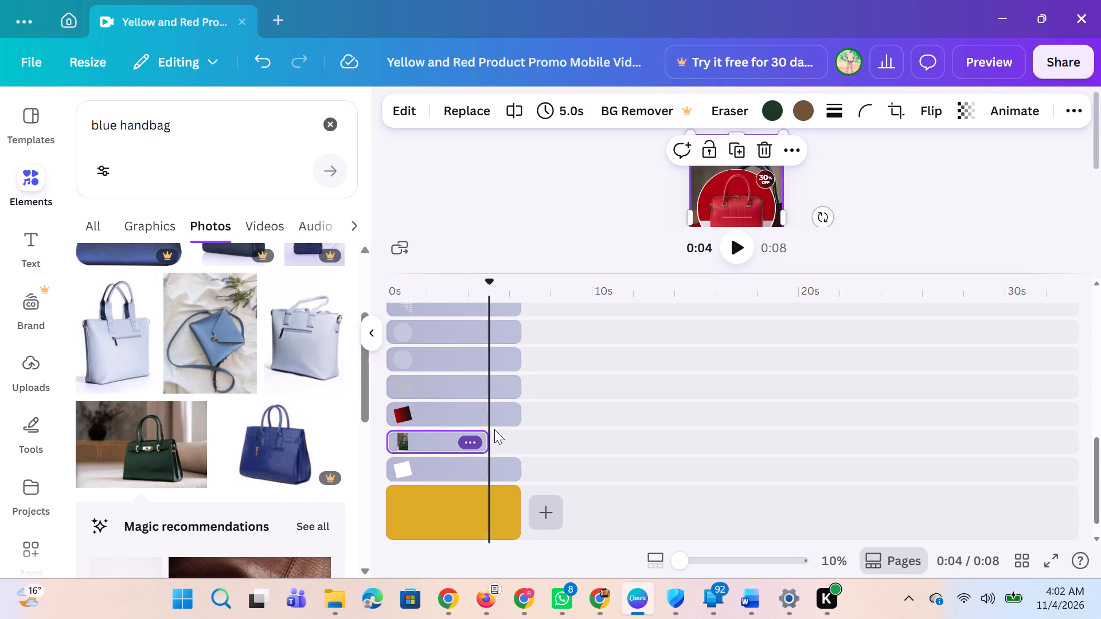
Move the green handbag photo's layer up the timeline to directly above the red handbag layer.
drag(455, 437, 479, 309)
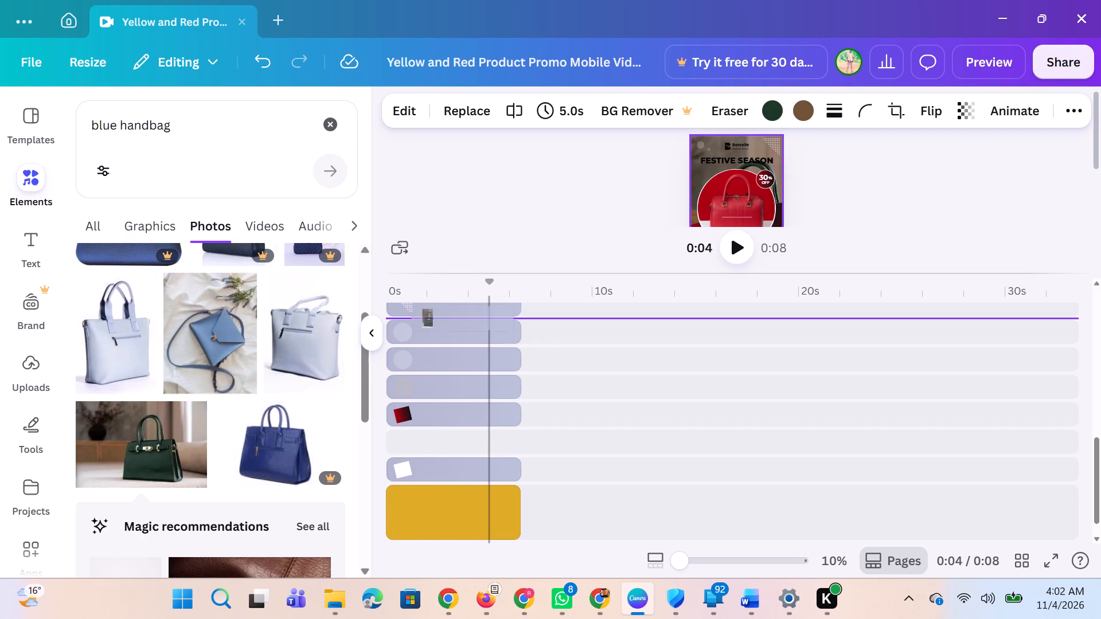
drag(479, 309, 468, 356)
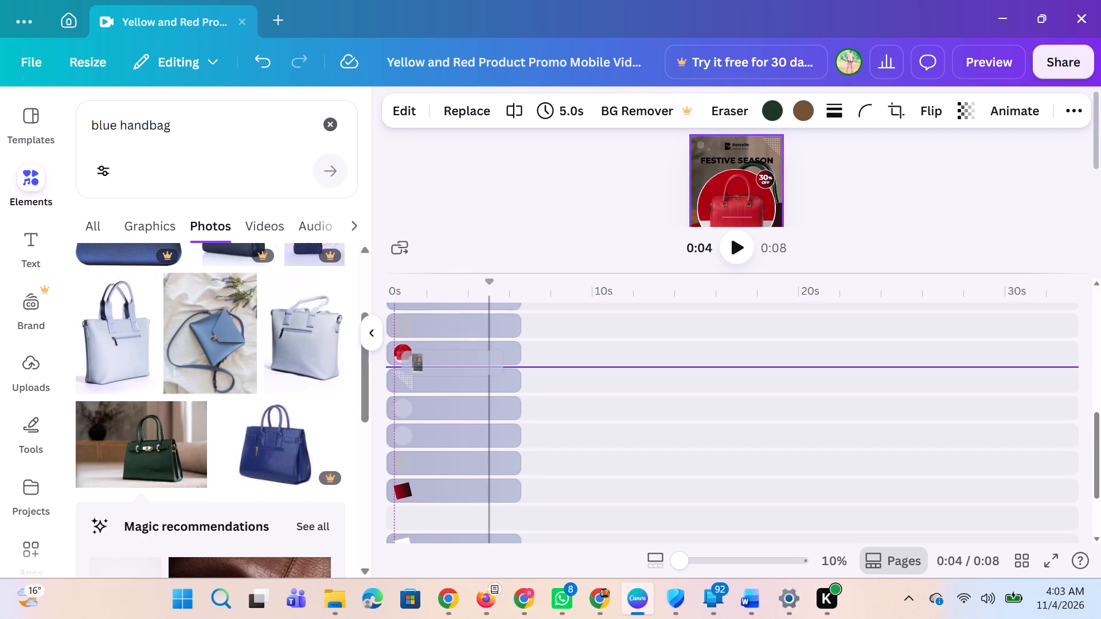
drag(468, 356, 465, 350)
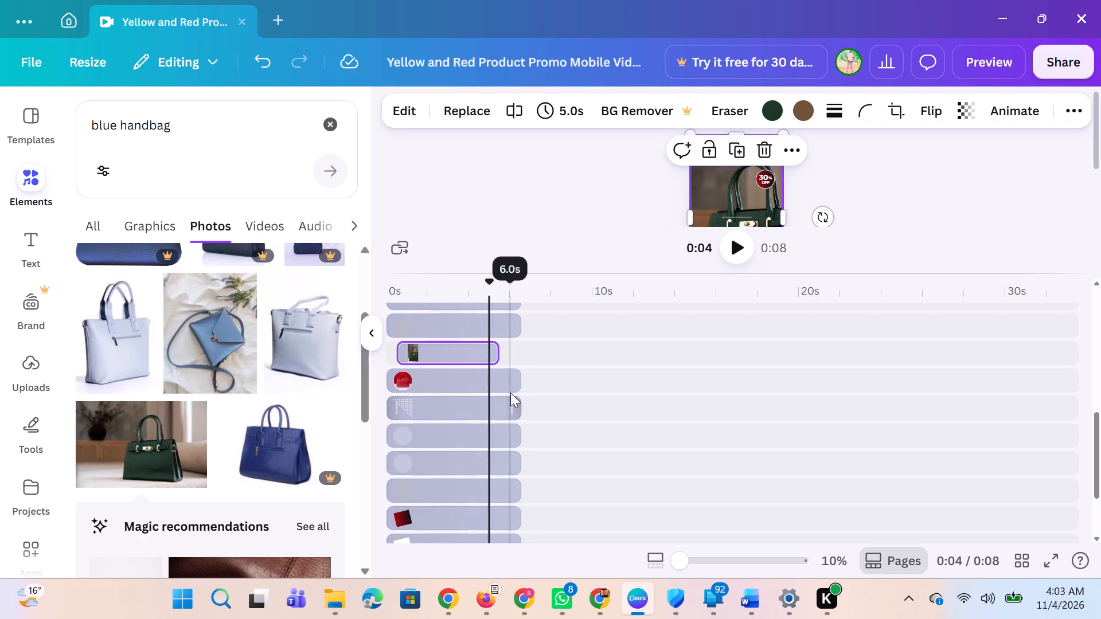
Delete the red handbag group from the video.
click(466, 378)
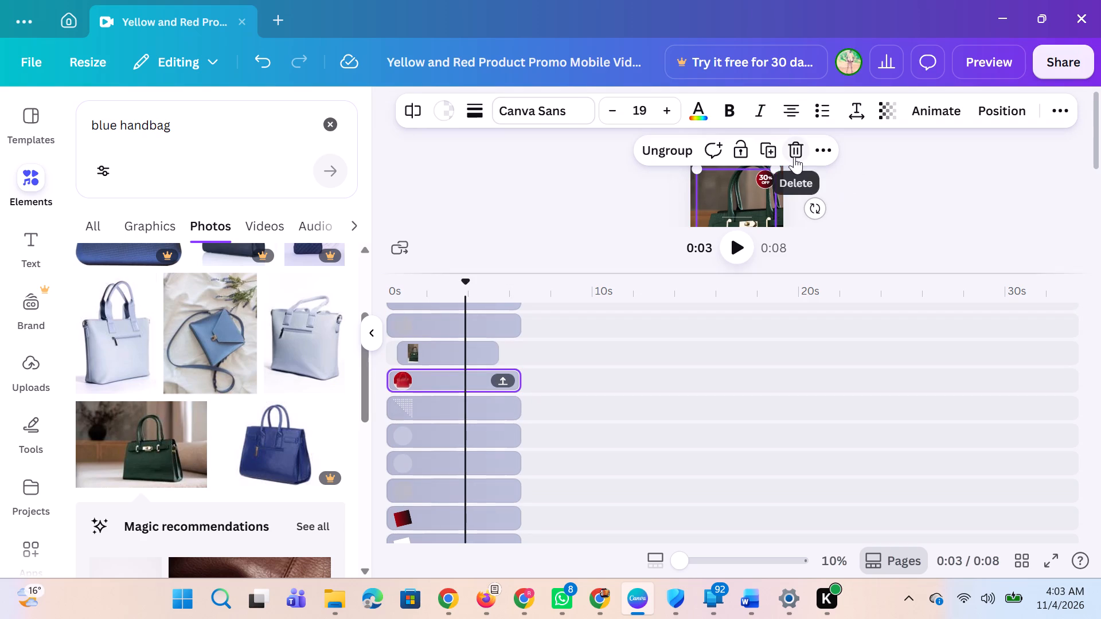
click(794, 156)
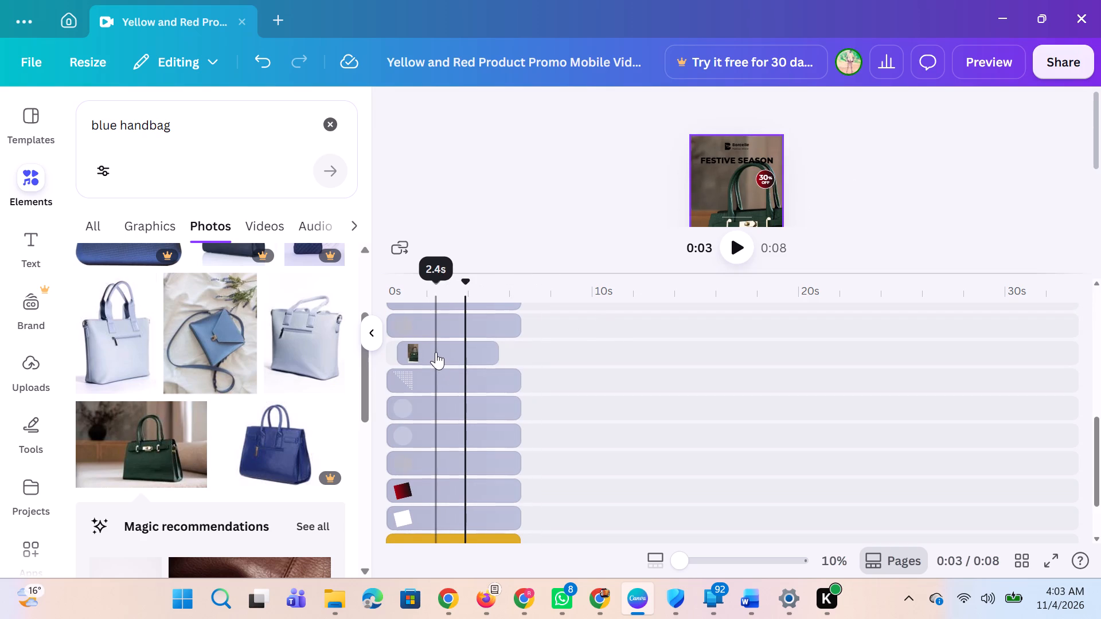
Shift the green handbag photo on its layer so that it starts at 0s.
drag(436, 352, 428, 380)
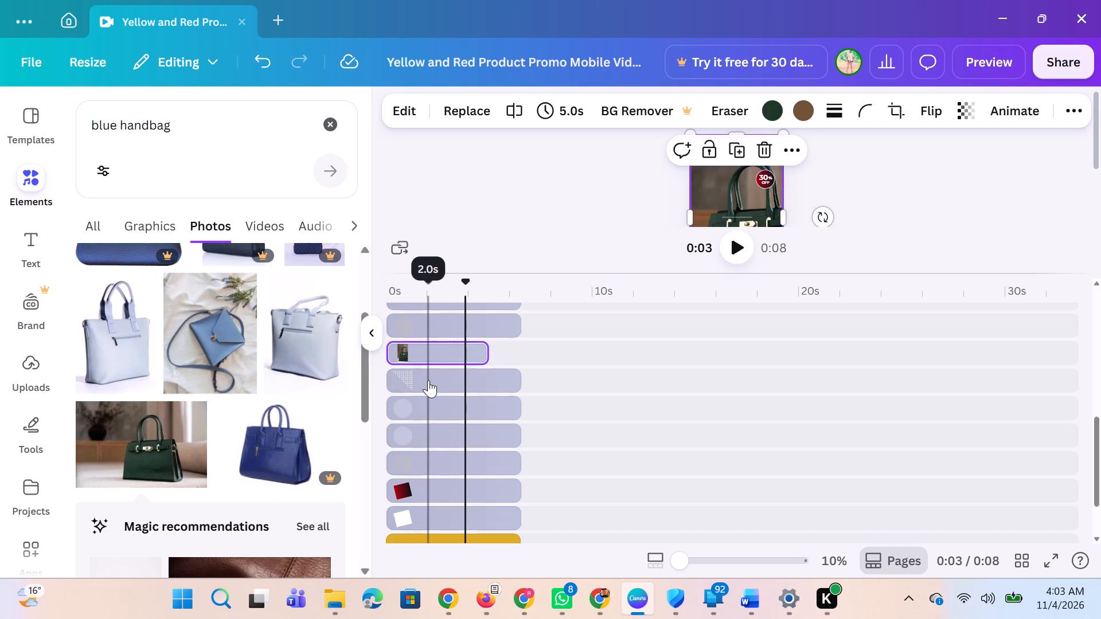
Enlarge the page preview above the timeline and examine how the green handbag photo sits among the other elements.
scroll(916, 224, up, 3)
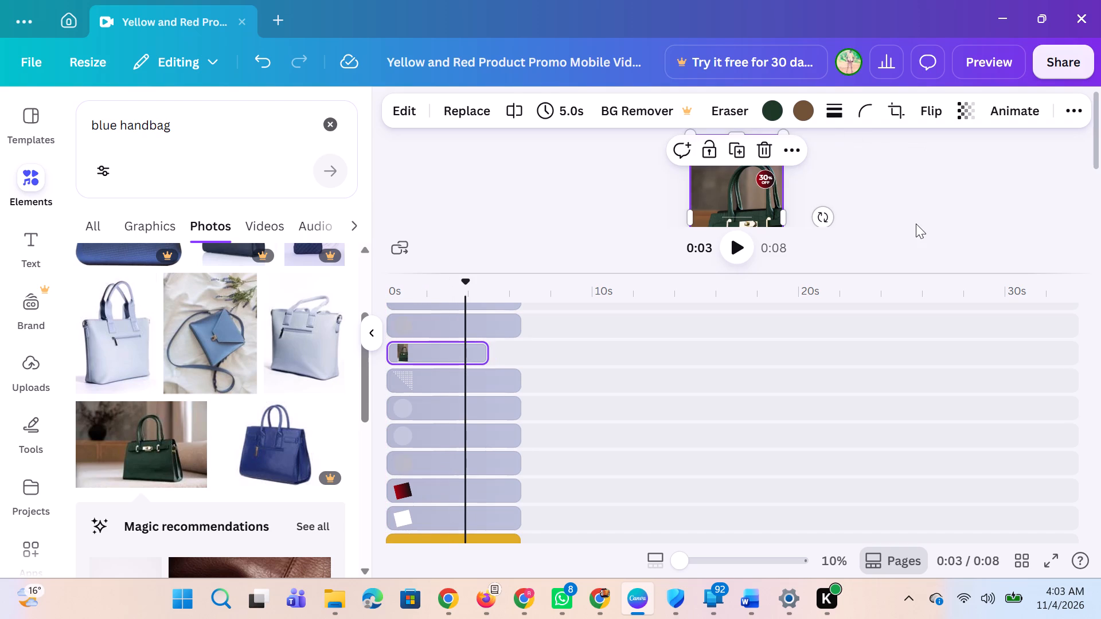
scroll(895, 201, up, 1)
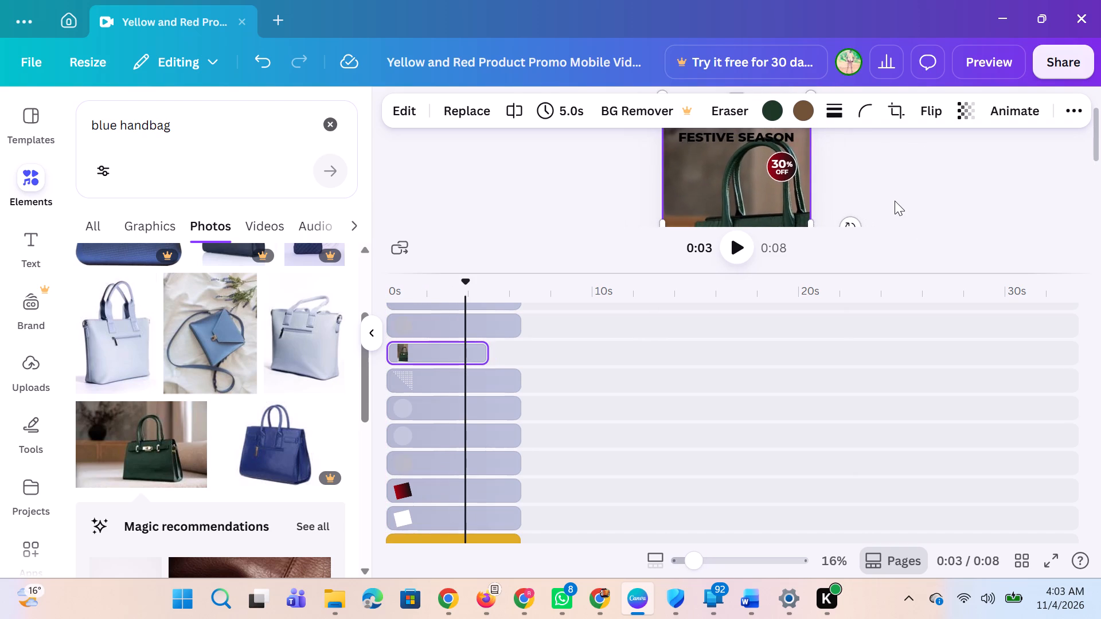
click(895, 201)
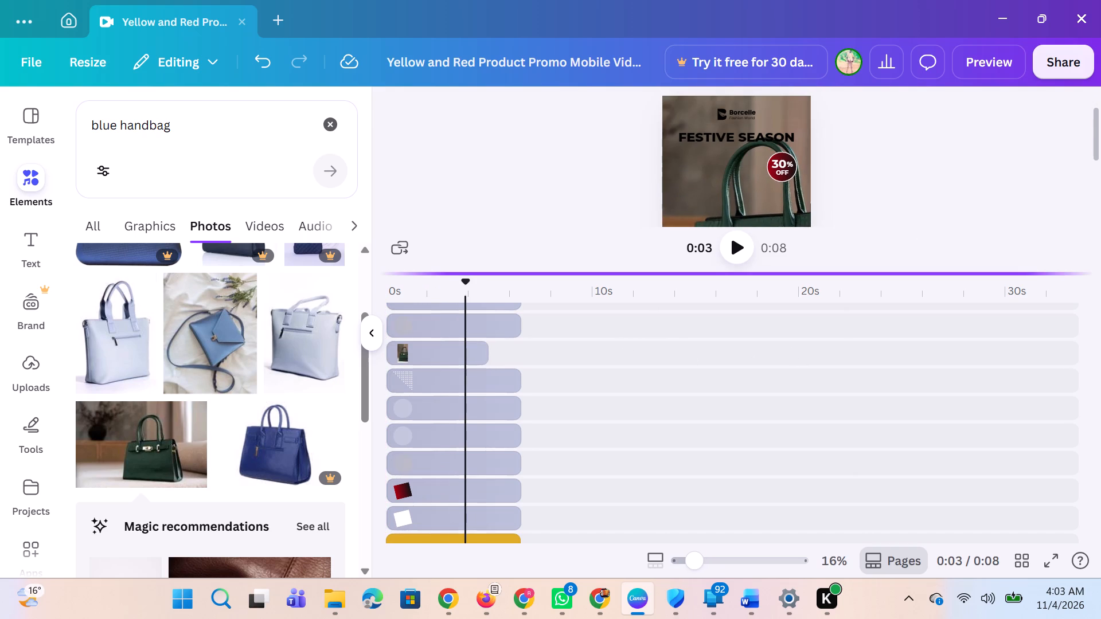
drag(645, 275, 663, 542)
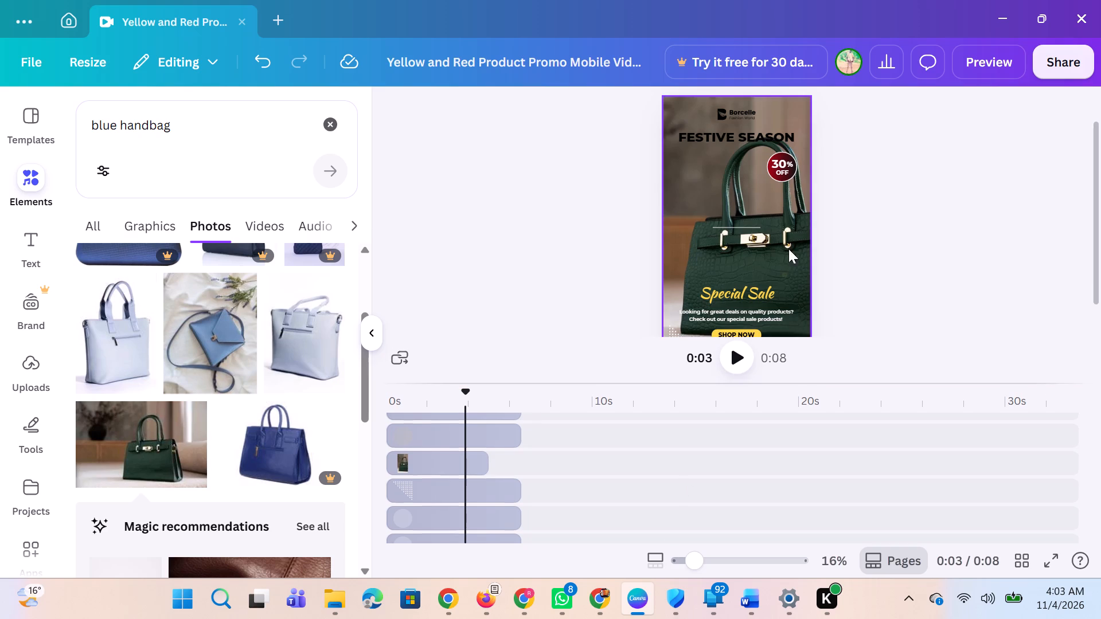
drag(774, 226, 764, 177)
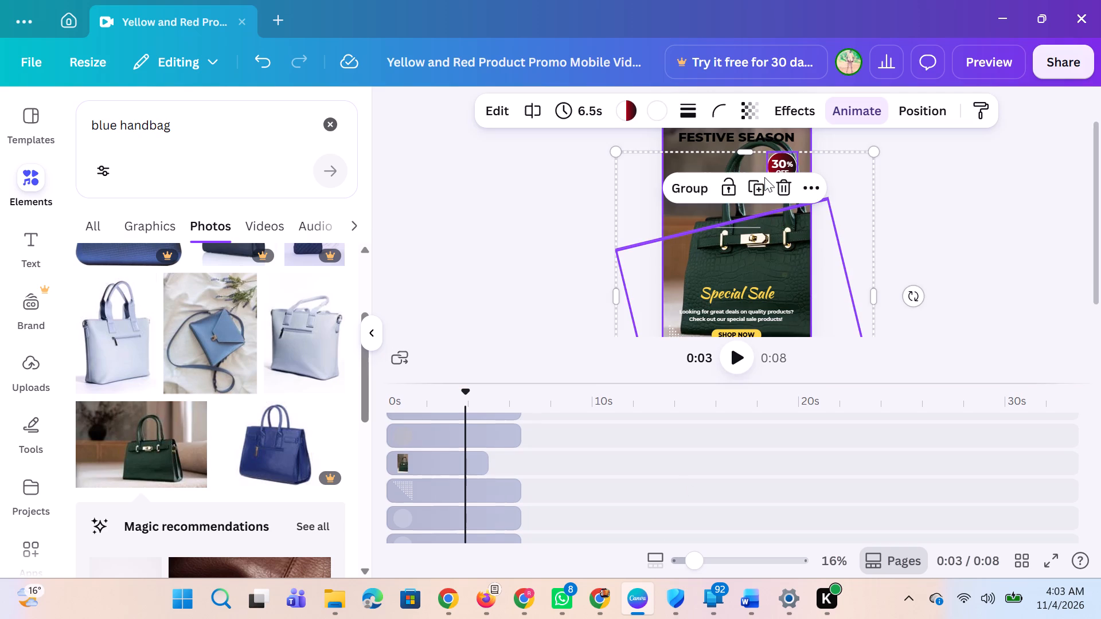
click(974, 238)
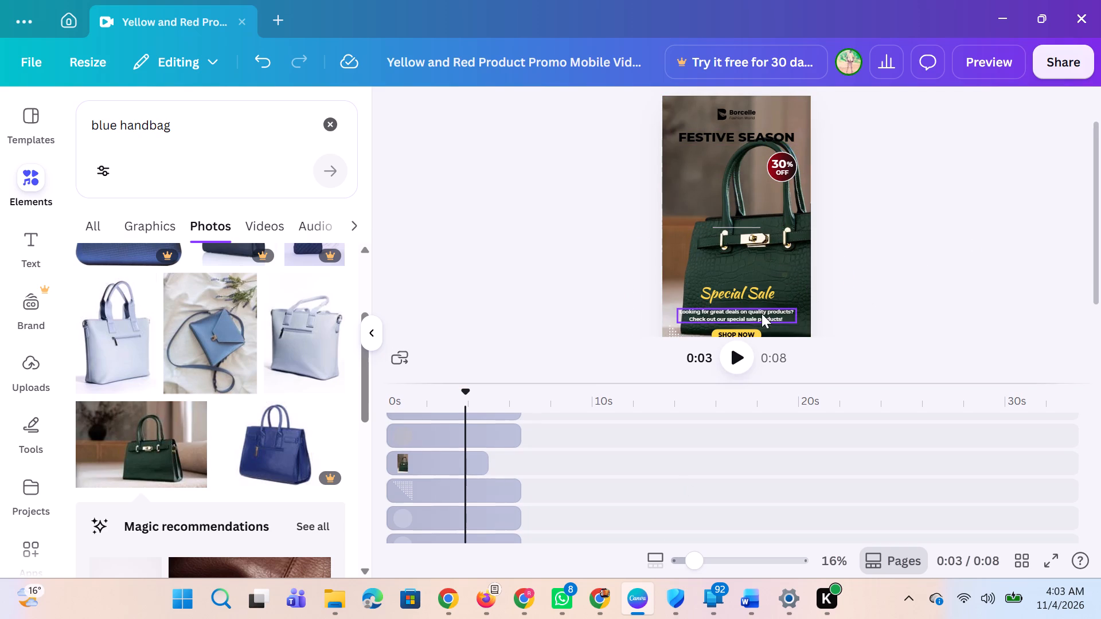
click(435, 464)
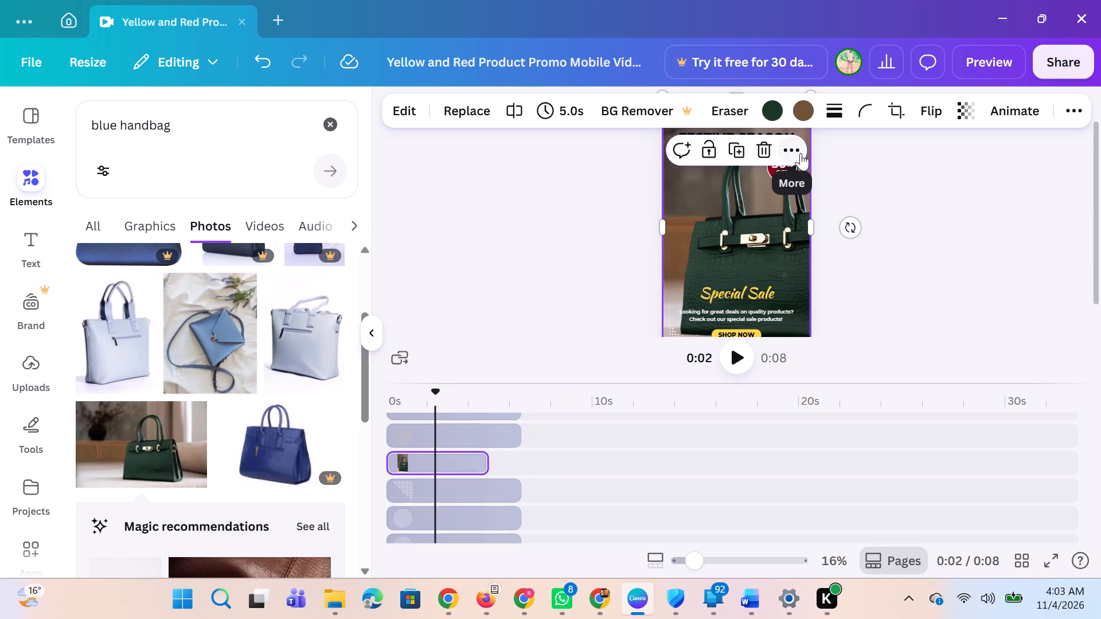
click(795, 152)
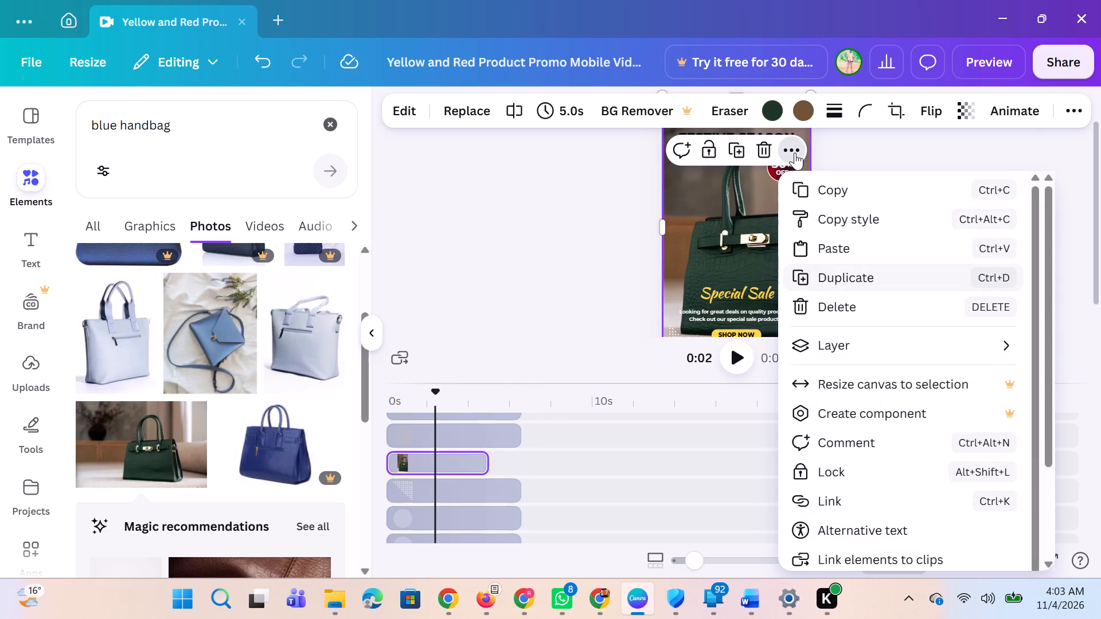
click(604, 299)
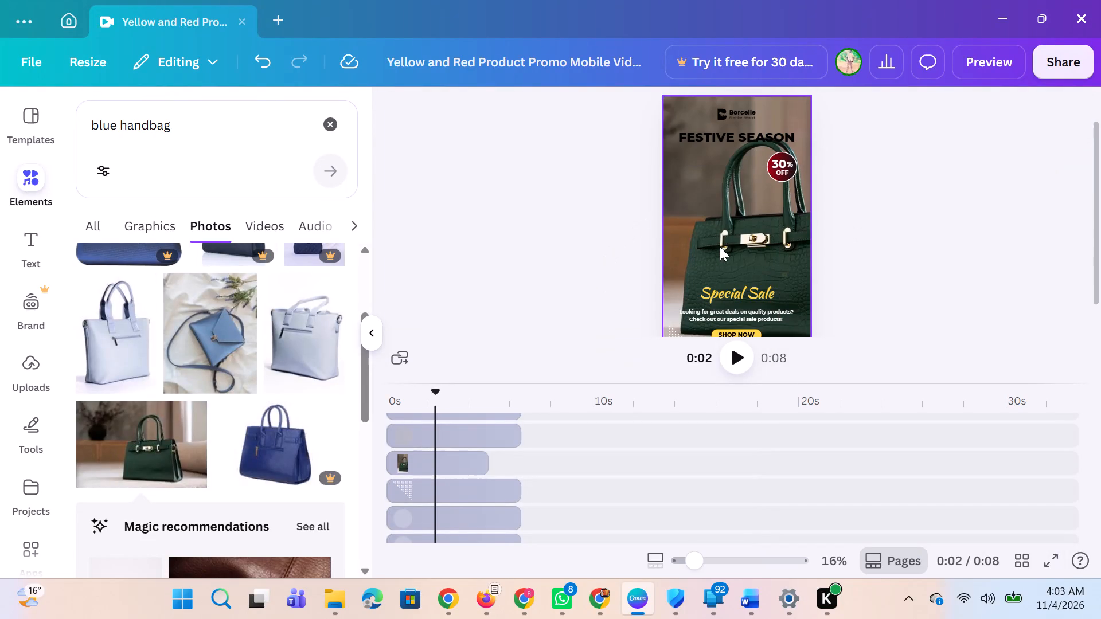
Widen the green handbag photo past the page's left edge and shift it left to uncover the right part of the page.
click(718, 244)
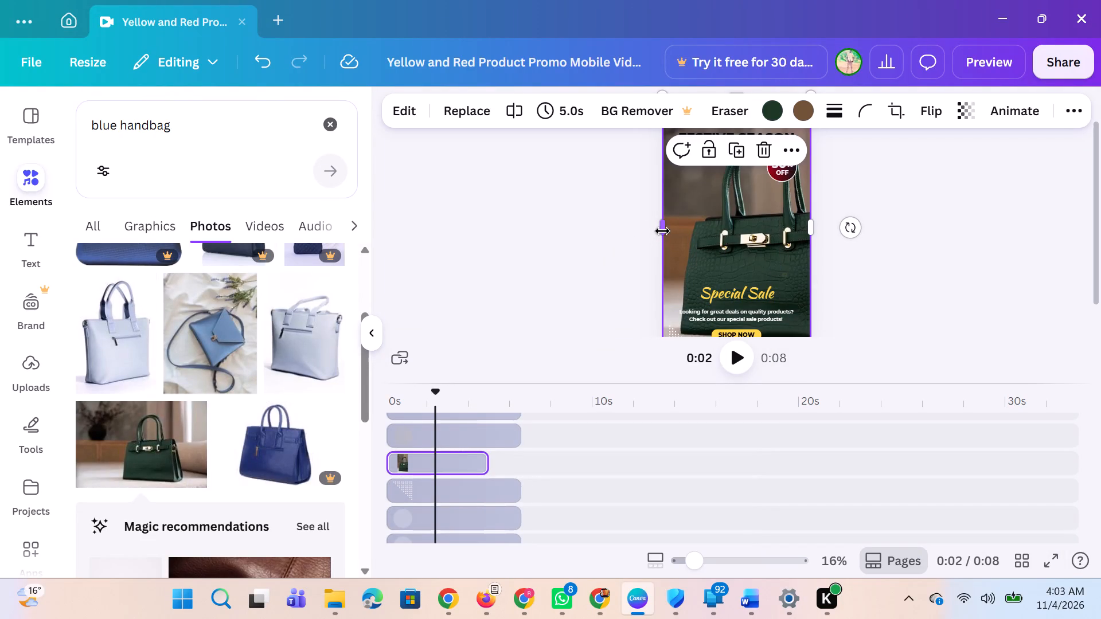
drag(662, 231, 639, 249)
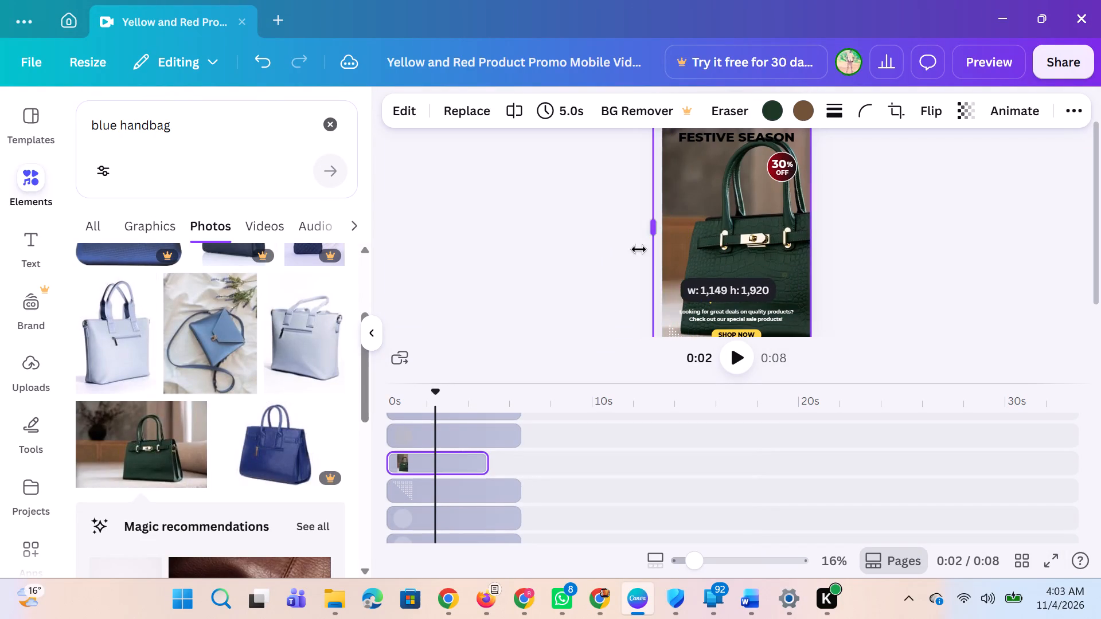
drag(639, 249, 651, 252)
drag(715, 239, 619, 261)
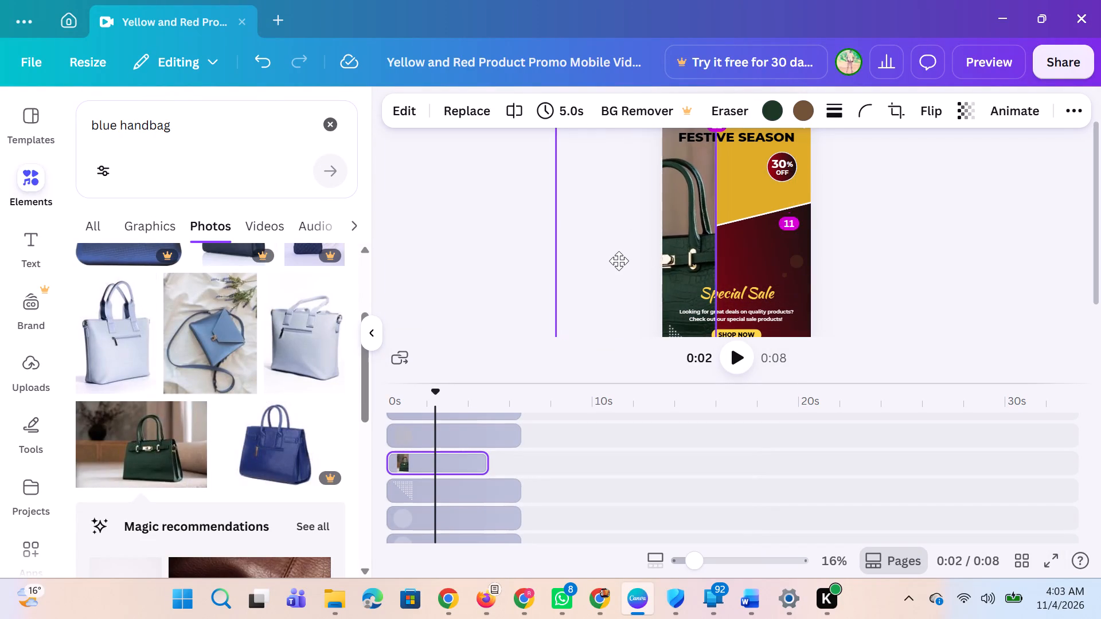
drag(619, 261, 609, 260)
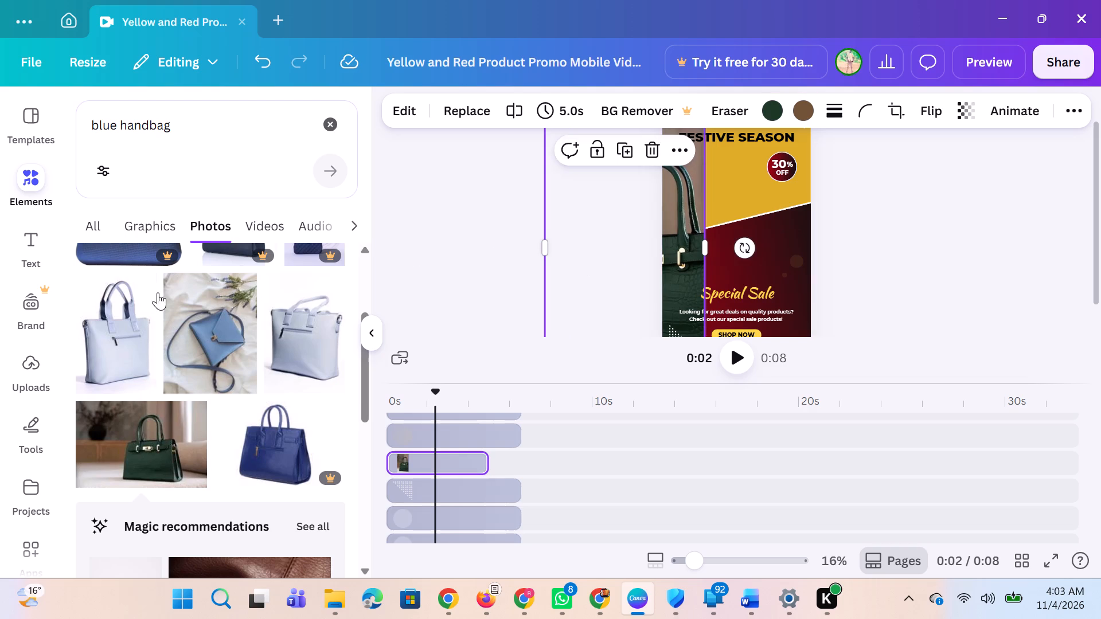
Search the elements for "circle frame" and add the circular frame with the thin green rim to the page.
triple_click(181, 122)
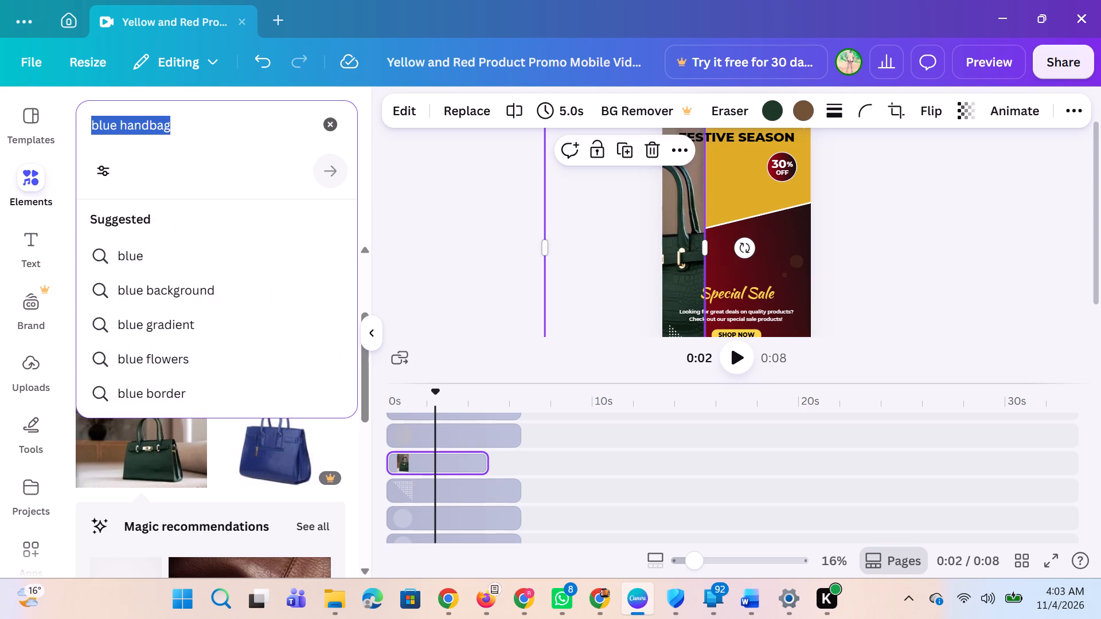
key(c)
text(ircle fr)
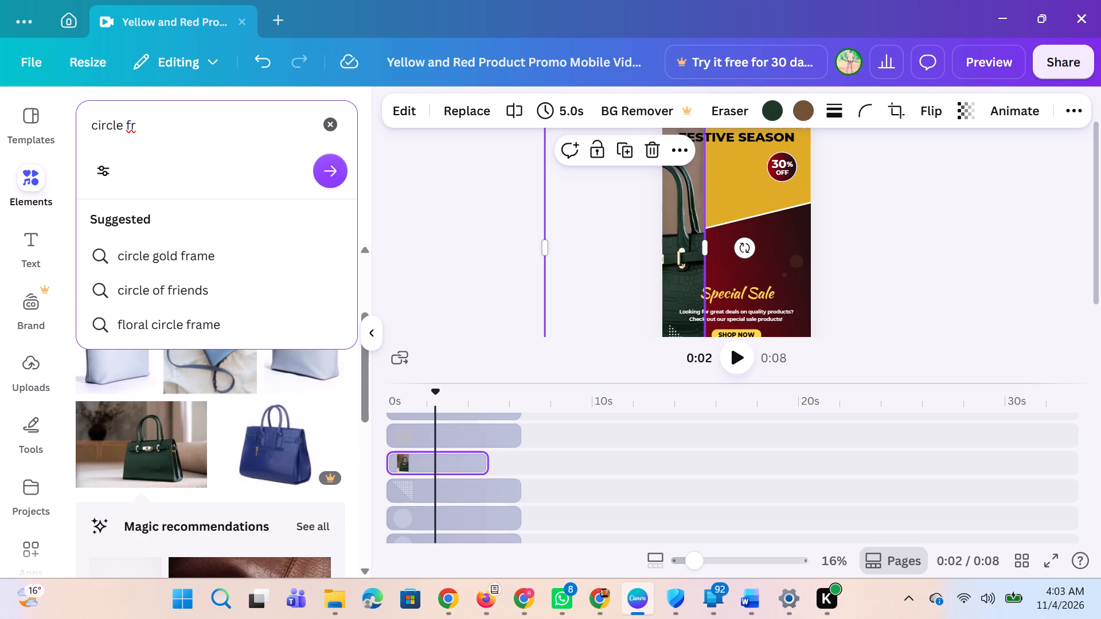
text(ame)
key(Return)
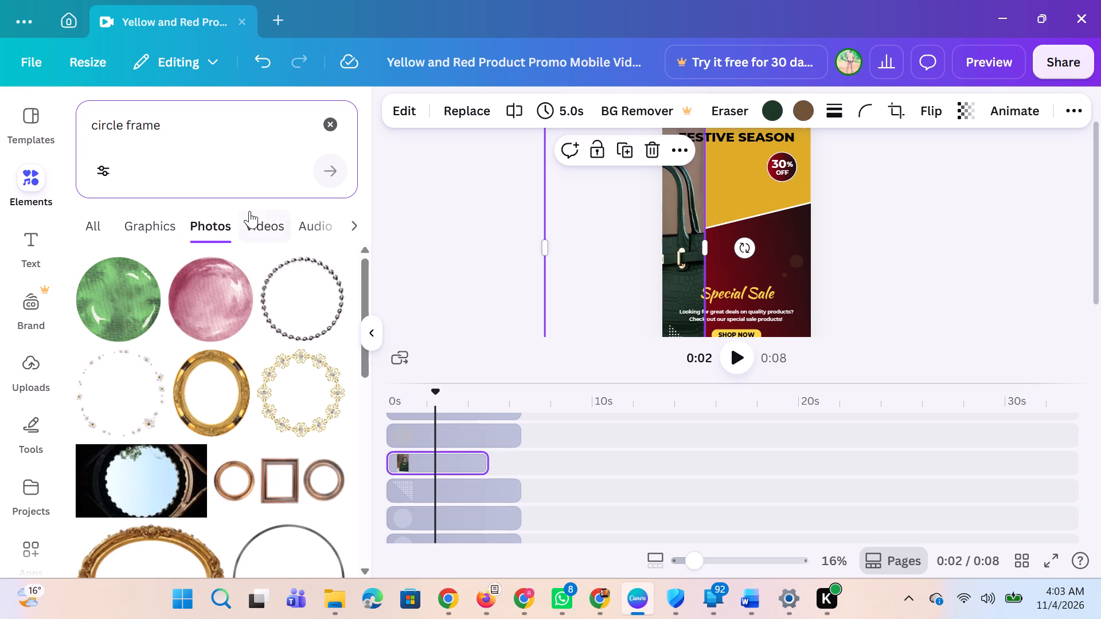
scroll(156, 230, down, 1)
scroll(179, 348, down, 3)
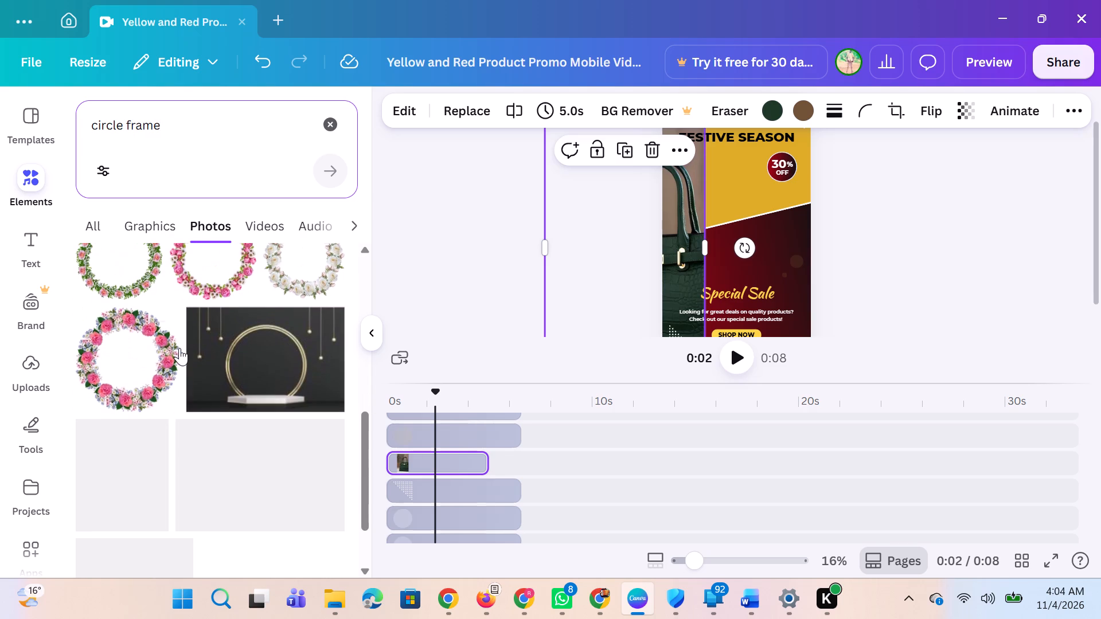
scroll(185, 448, down, 2)
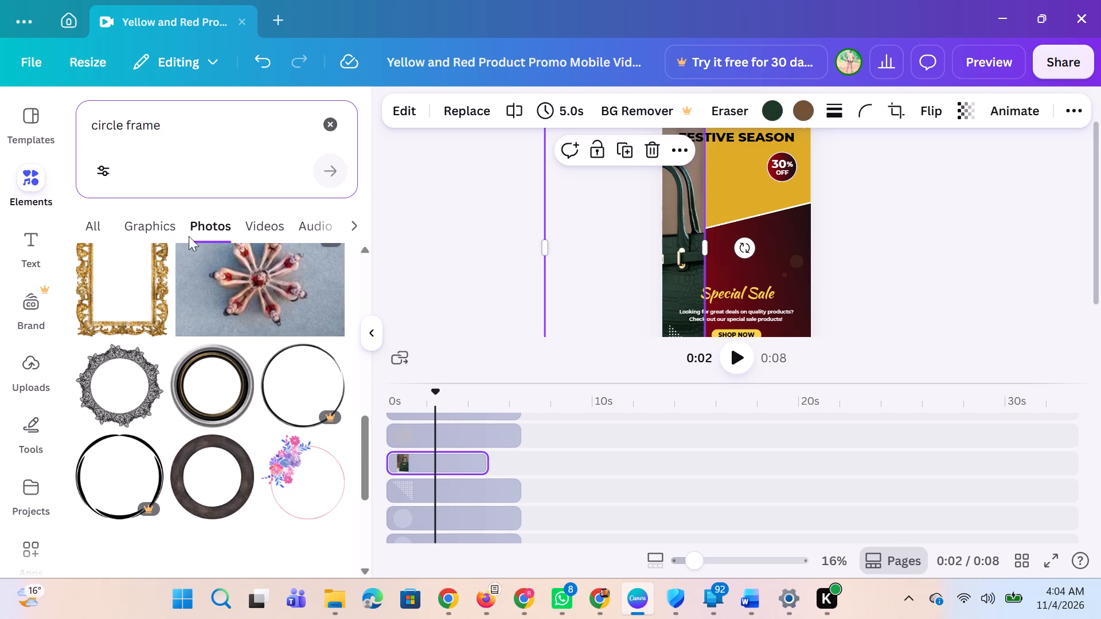
click(83, 227)
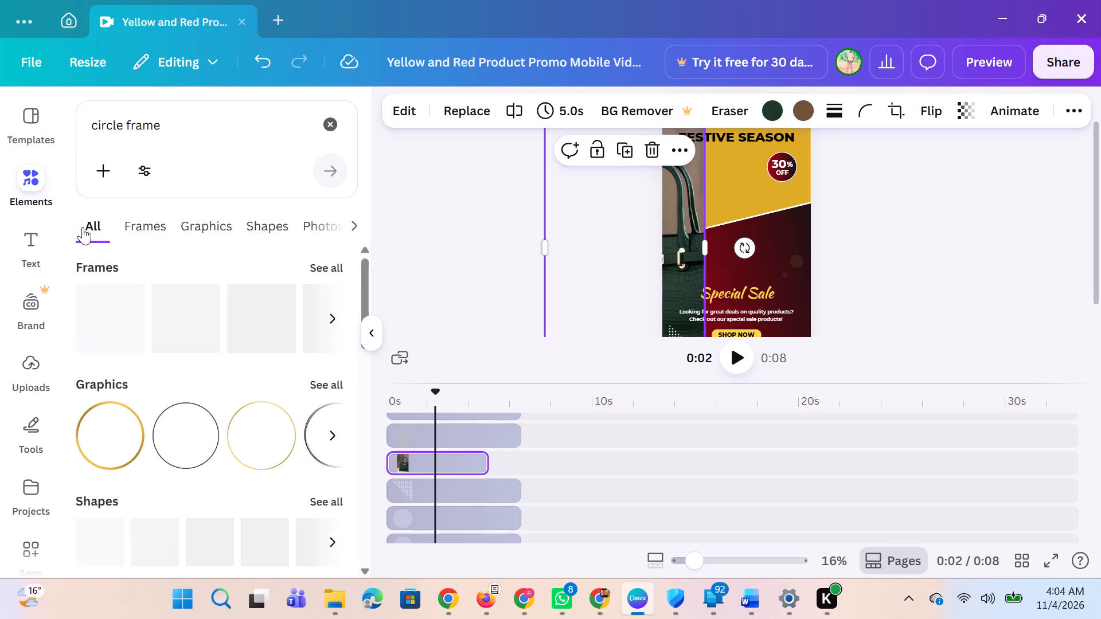
click(113, 316)
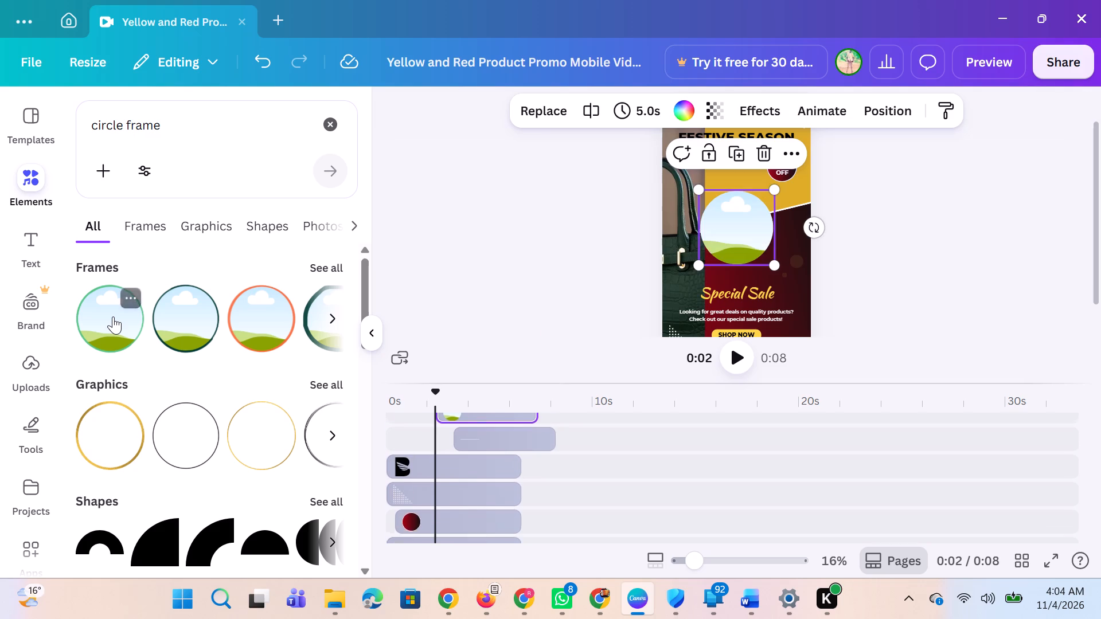
Place the green handbag photo inside the circular frame.
drag(680, 280, 727, 281)
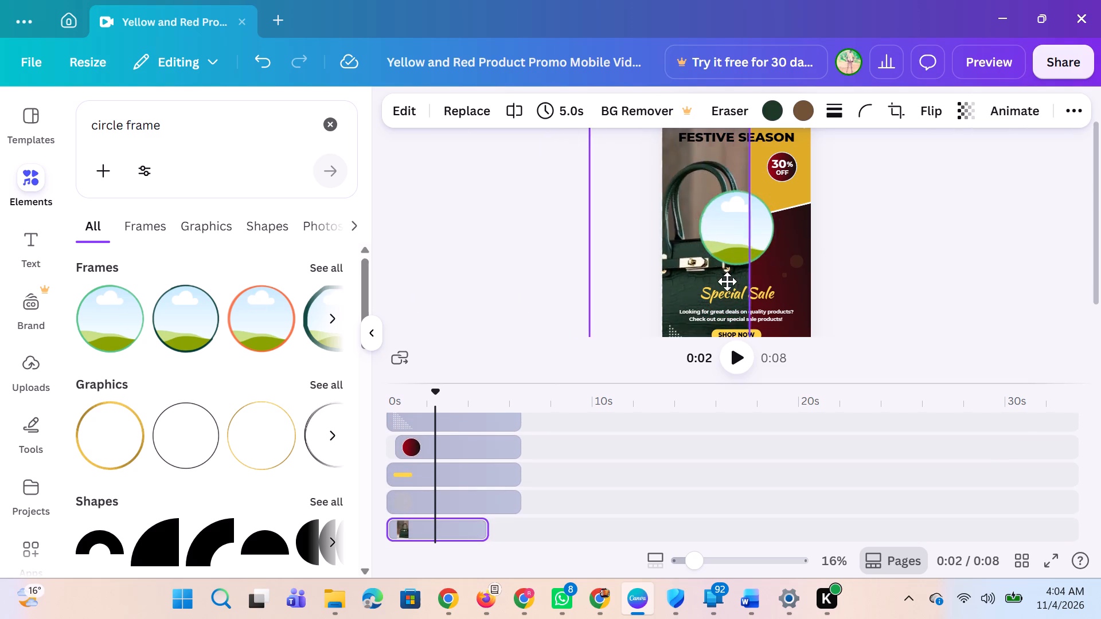
drag(727, 281, 880, 224)
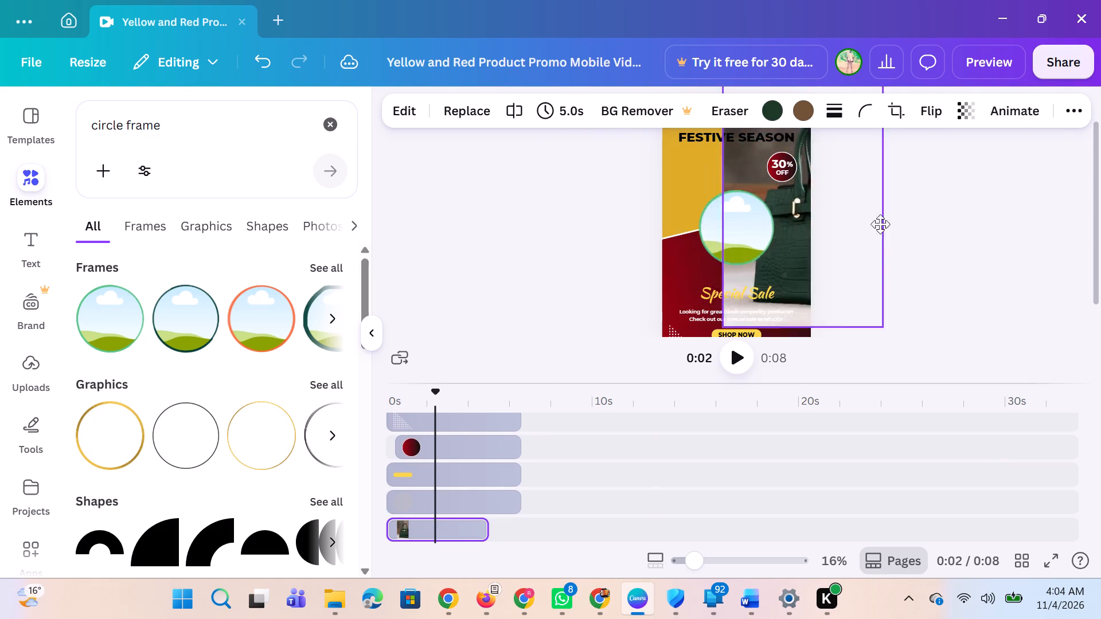
drag(880, 224, 742, 245)
Move the framed handbag slightly up and to the right, just below the 30% OFF badge.
drag(756, 236, 779, 232)
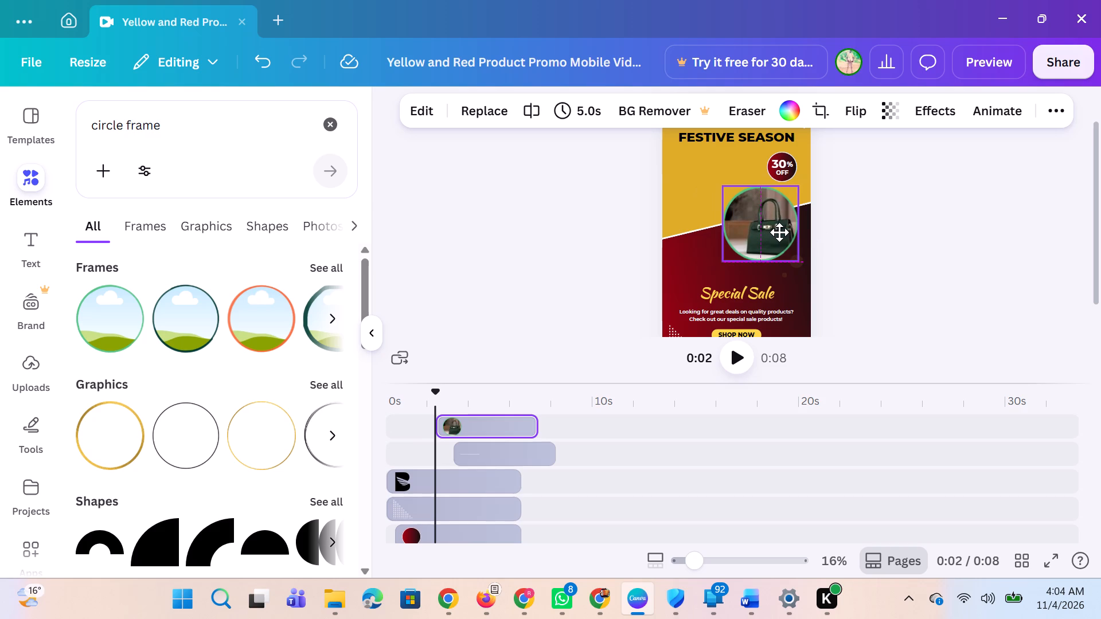
drag(779, 232, 778, 228)
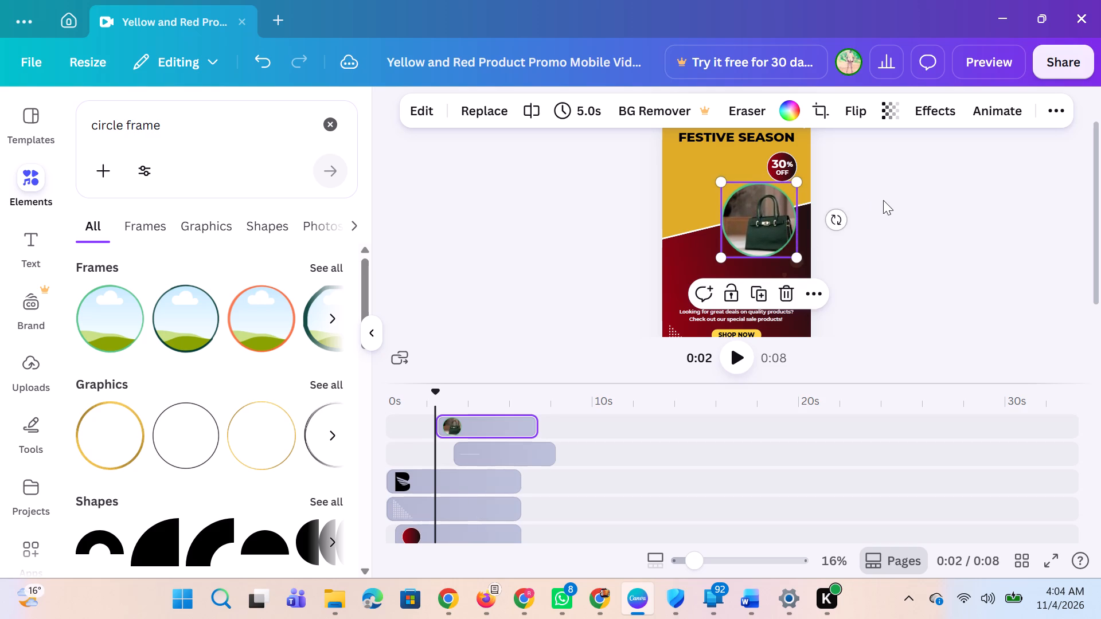
click(891, 200)
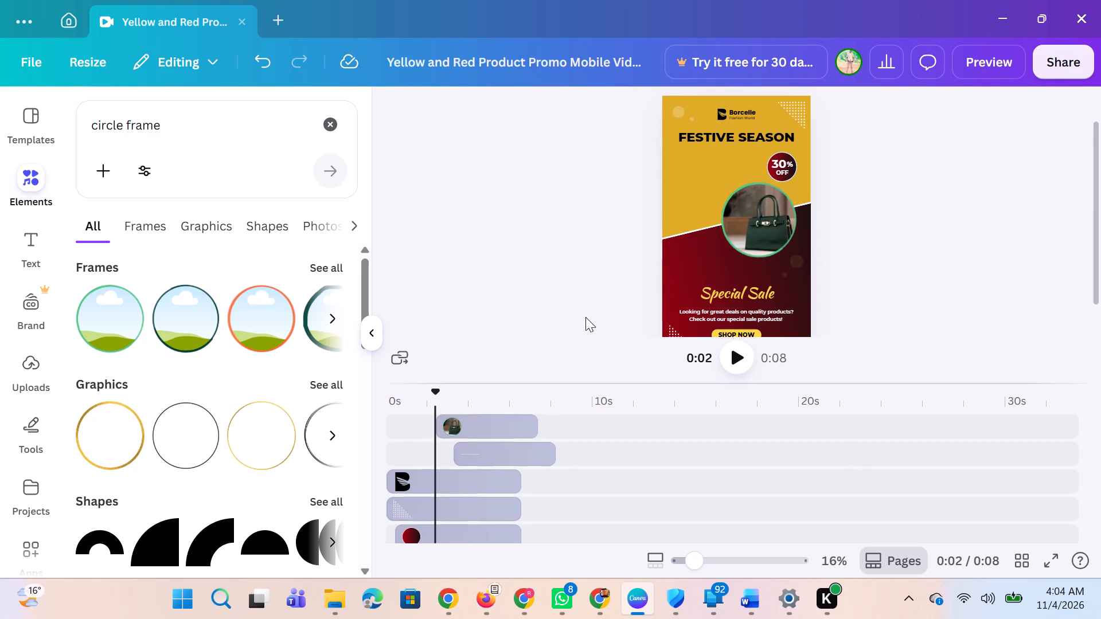
Shift the framed handbag's clip on the timeline so that it starts at 0s.
scroll(536, 296, down, 1)
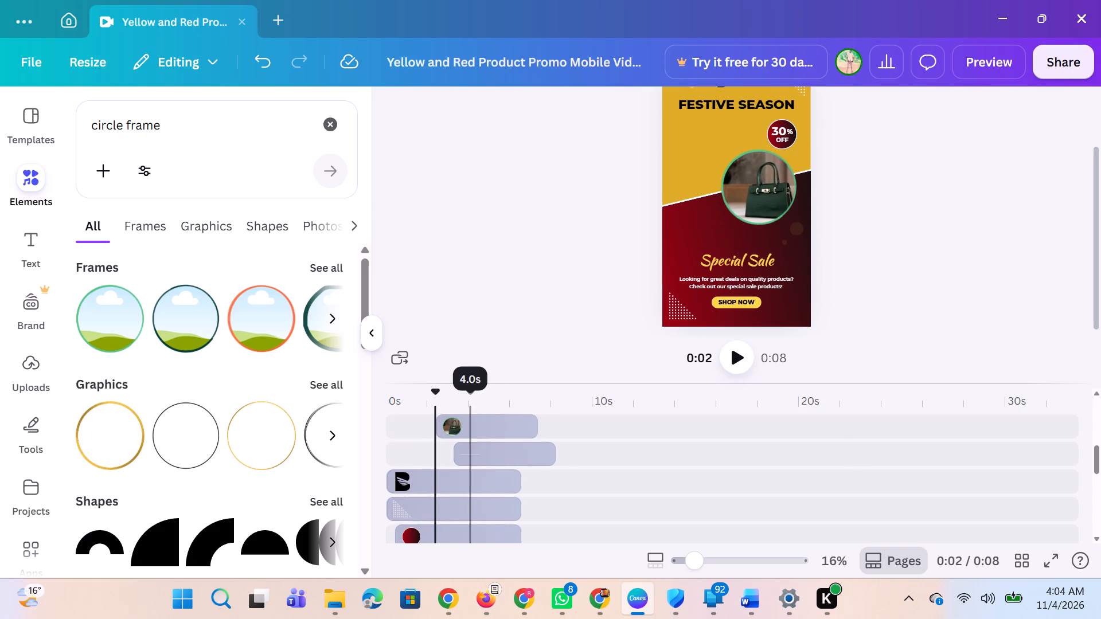
drag(494, 425, 443, 425)
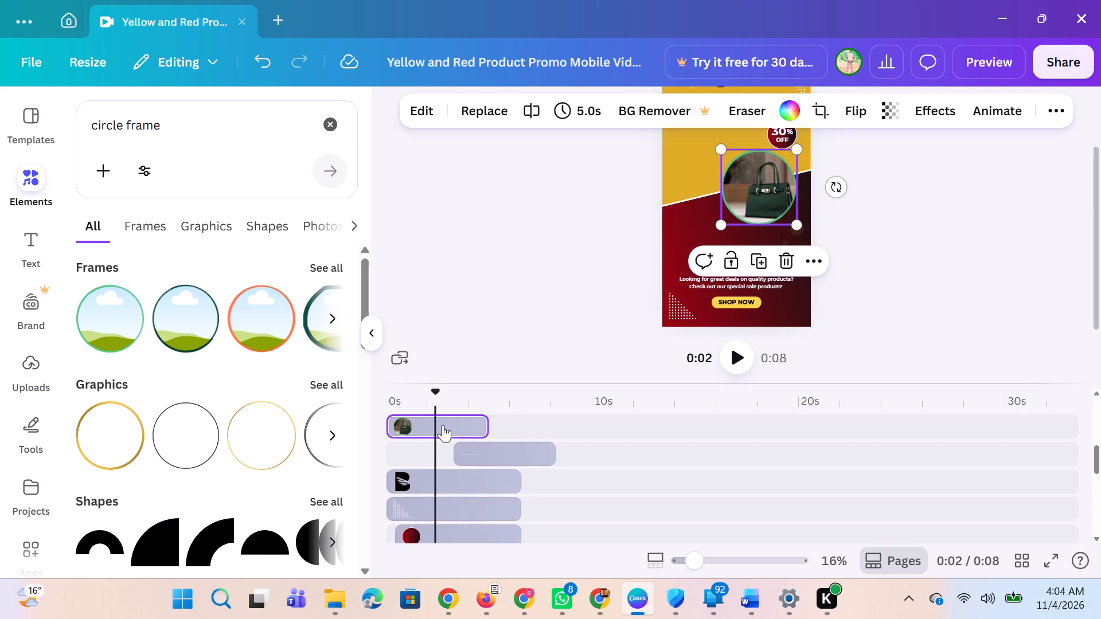
Shift the thin line's clip earlier on the timeline so that it starts together with the 30% OFF badge.
drag(512, 453, 454, 451)
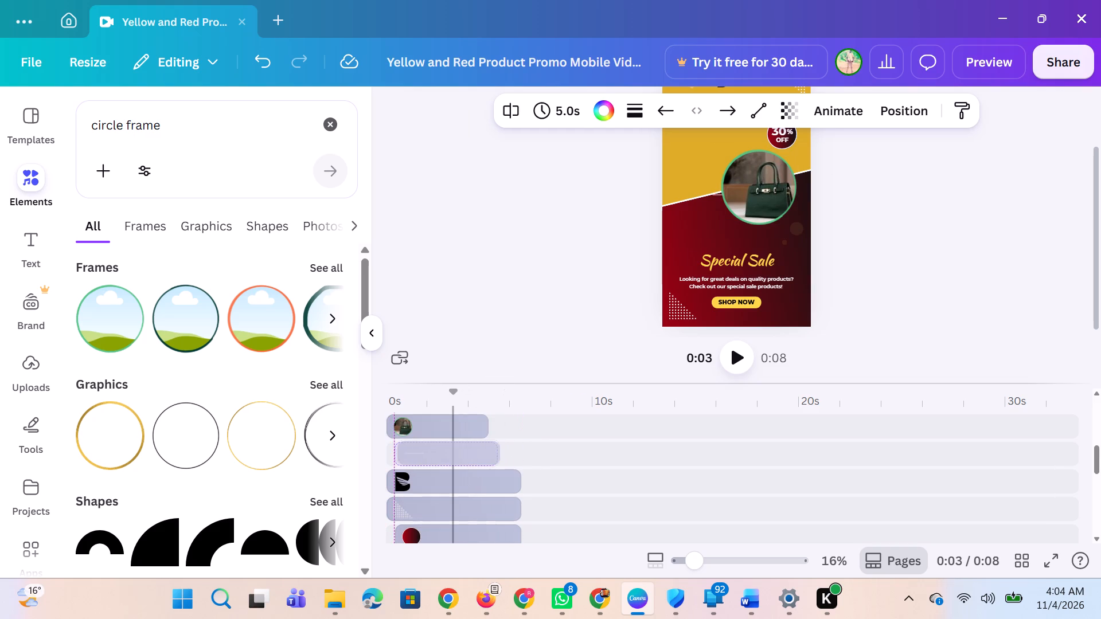
drag(454, 451, 450, 451)
Recolour the 30% OFF badge's circle with the default blue-to-pink gradient.
scroll(575, 436, down, 1)
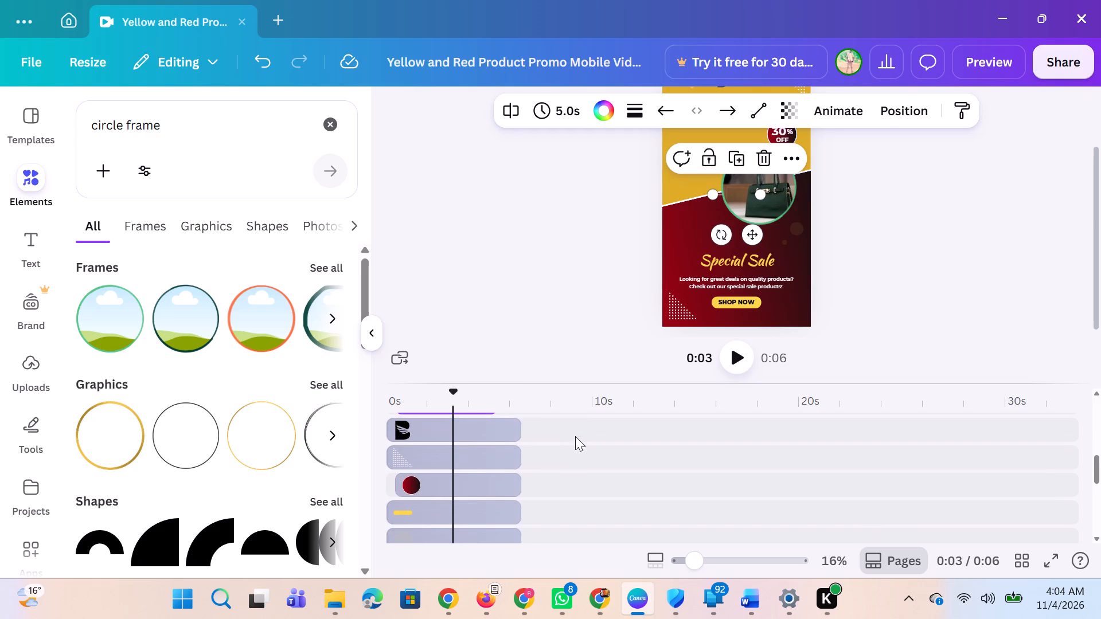
click(412, 481)
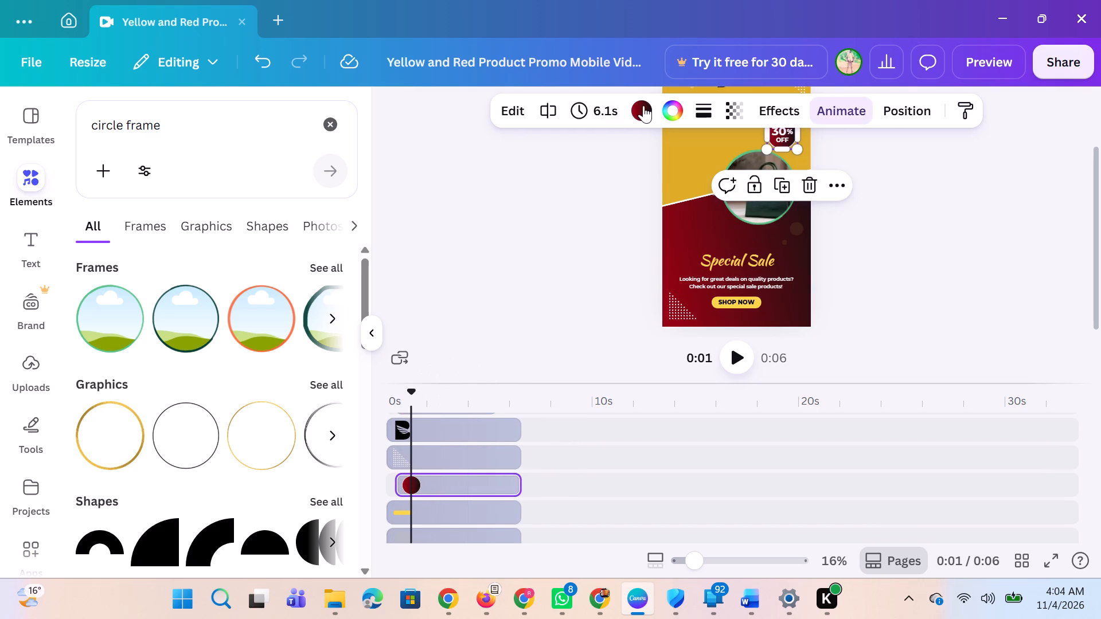
click(643, 110)
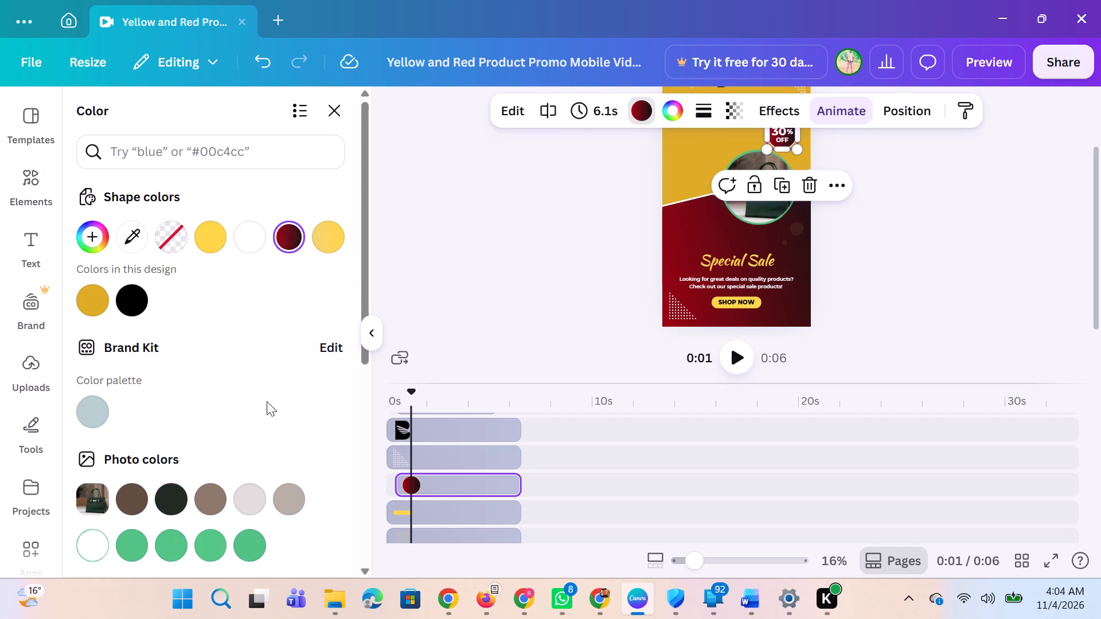
scroll(208, 437, down, 4)
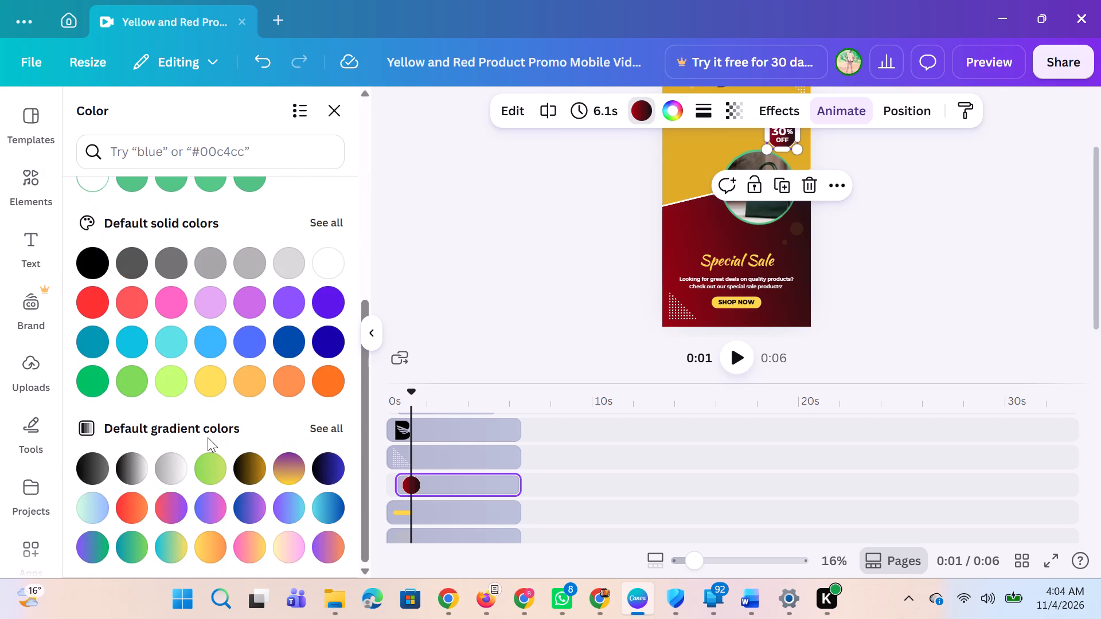
scroll(208, 437, down, 1)
click(213, 516)
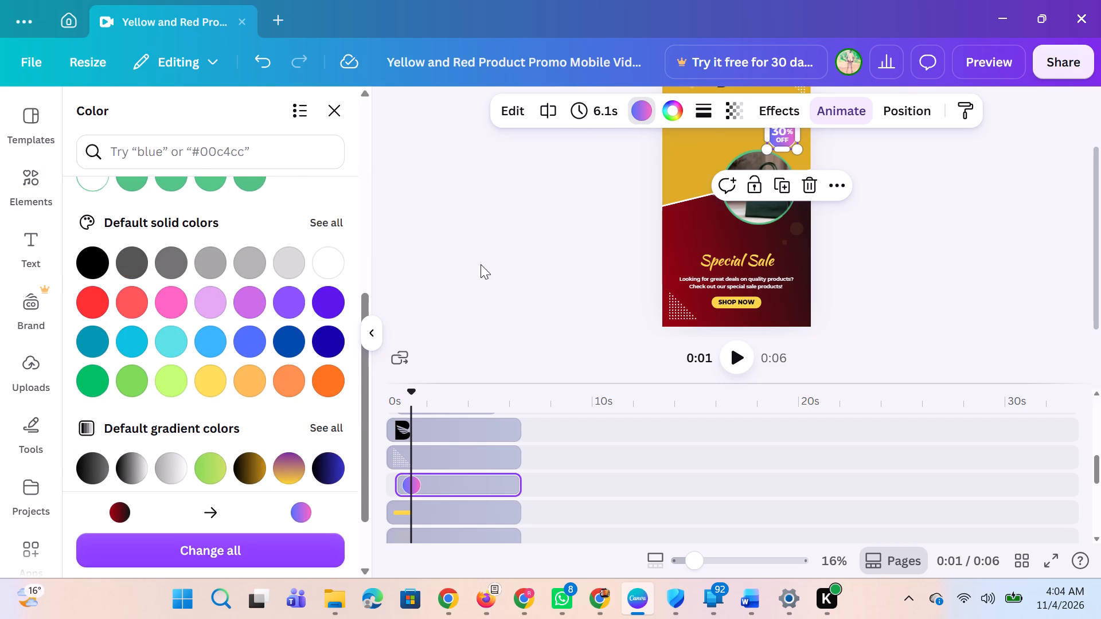
click(502, 253)
click(521, 281)
Recolour the Borcelle logo graphic with the dark brown from the handbag photo's colours.
scroll(521, 281, down, 1)
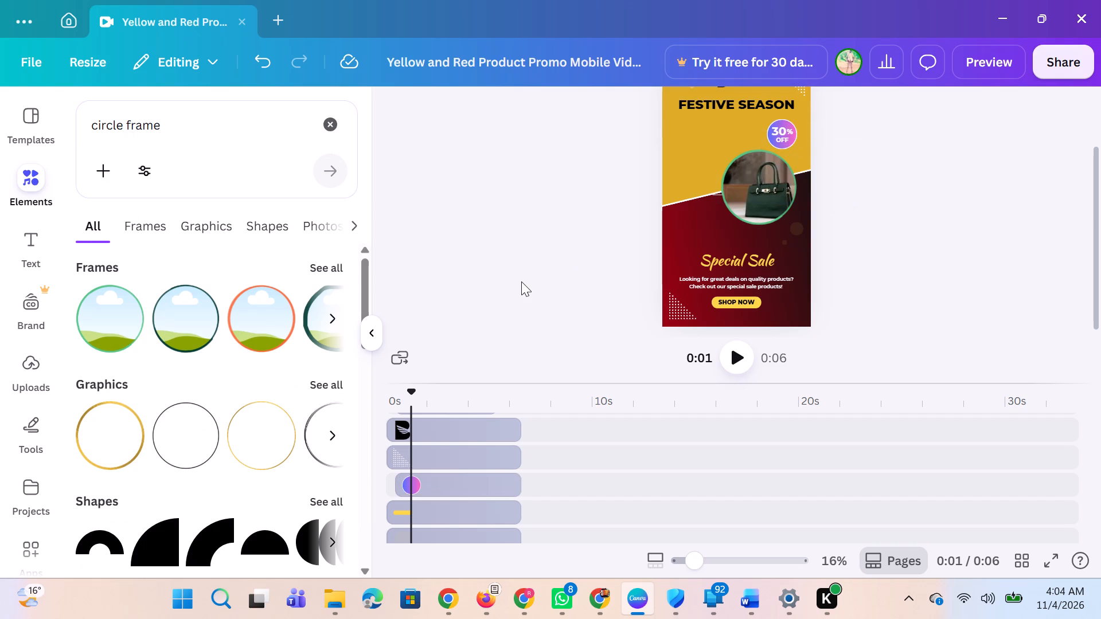
scroll(521, 281, down, 1)
click(424, 432)
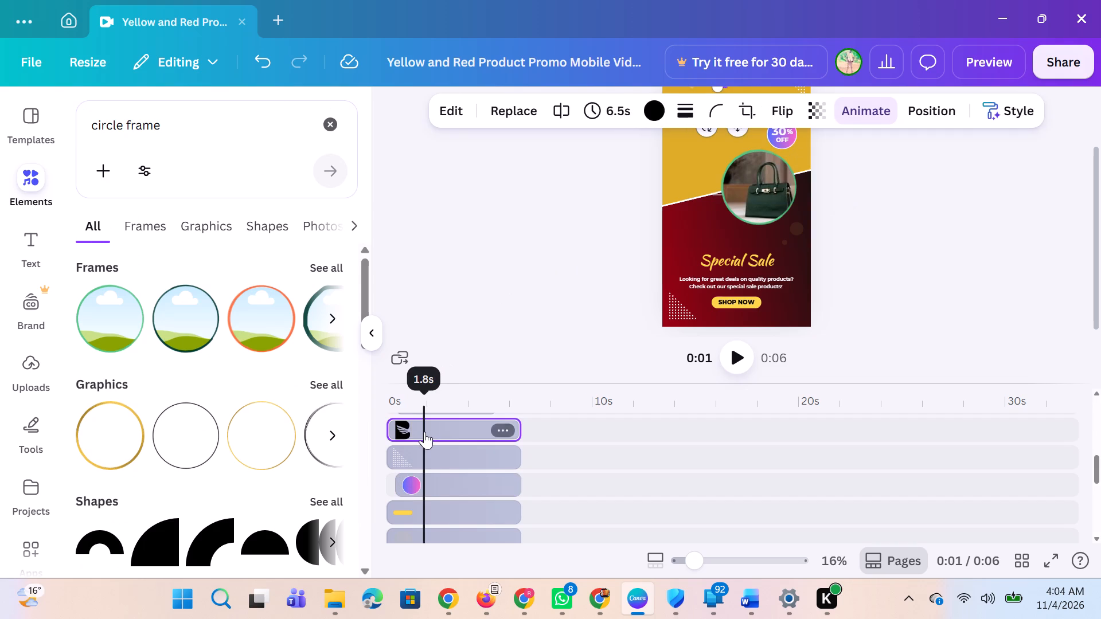
click(655, 111)
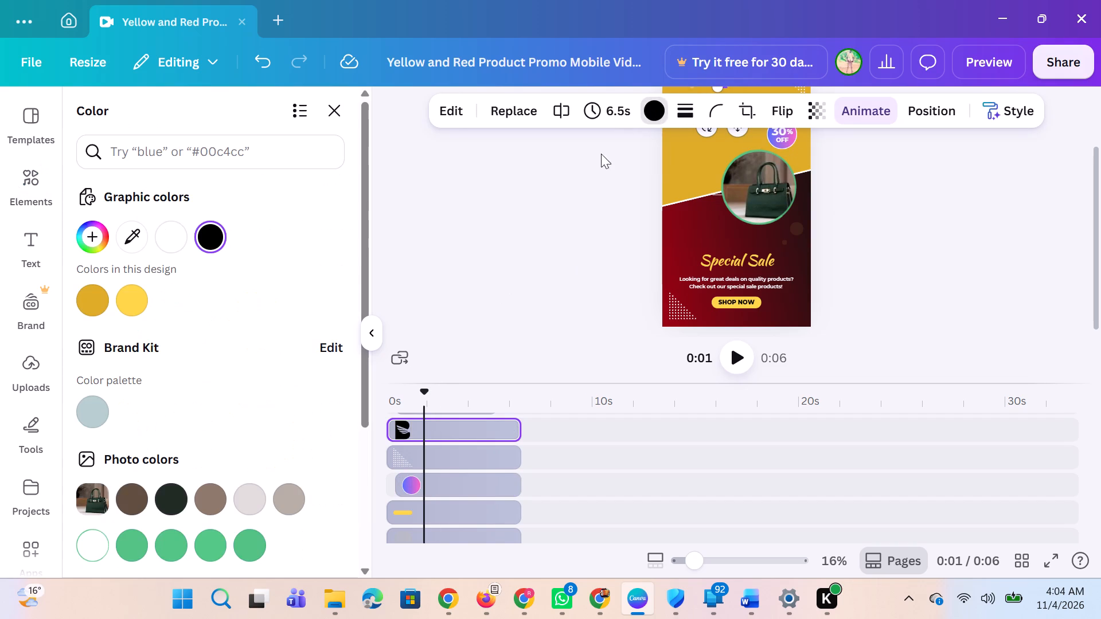
click(131, 494)
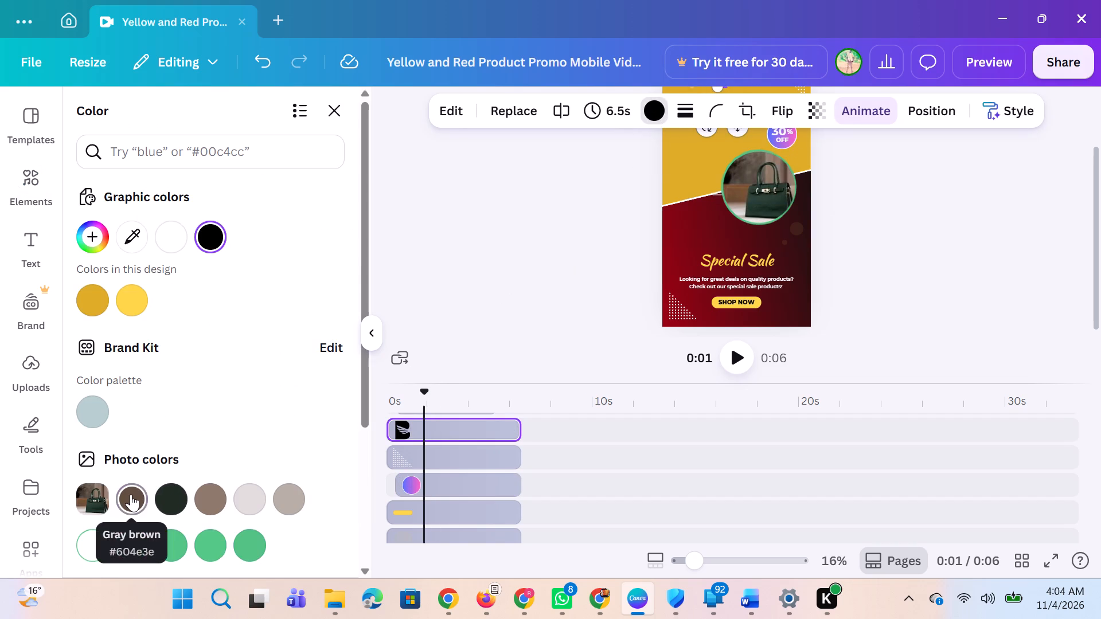
scroll(519, 249, up, 2)
click(519, 249)
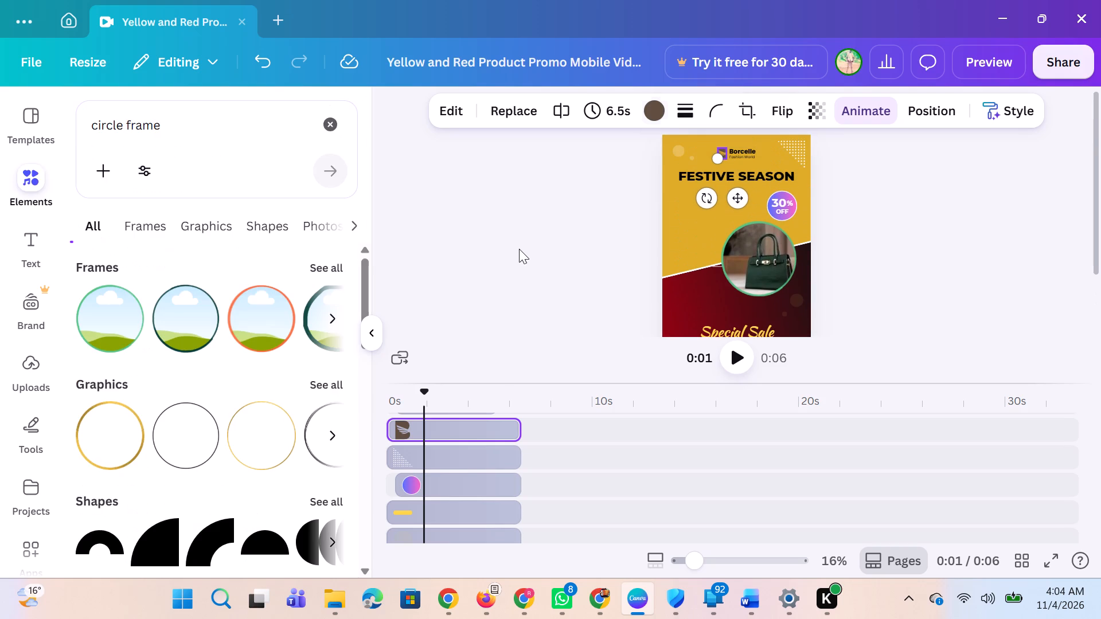
click(526, 248)
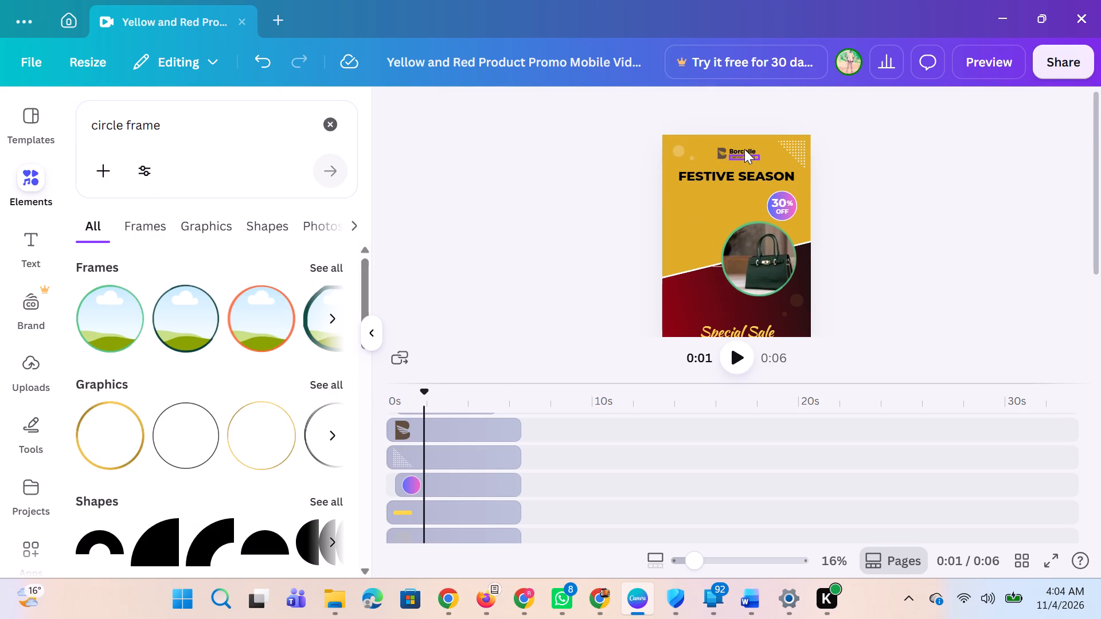
Replace the Borcelle brand name beside the logo with JOE.
click(744, 149)
click(744, 149)
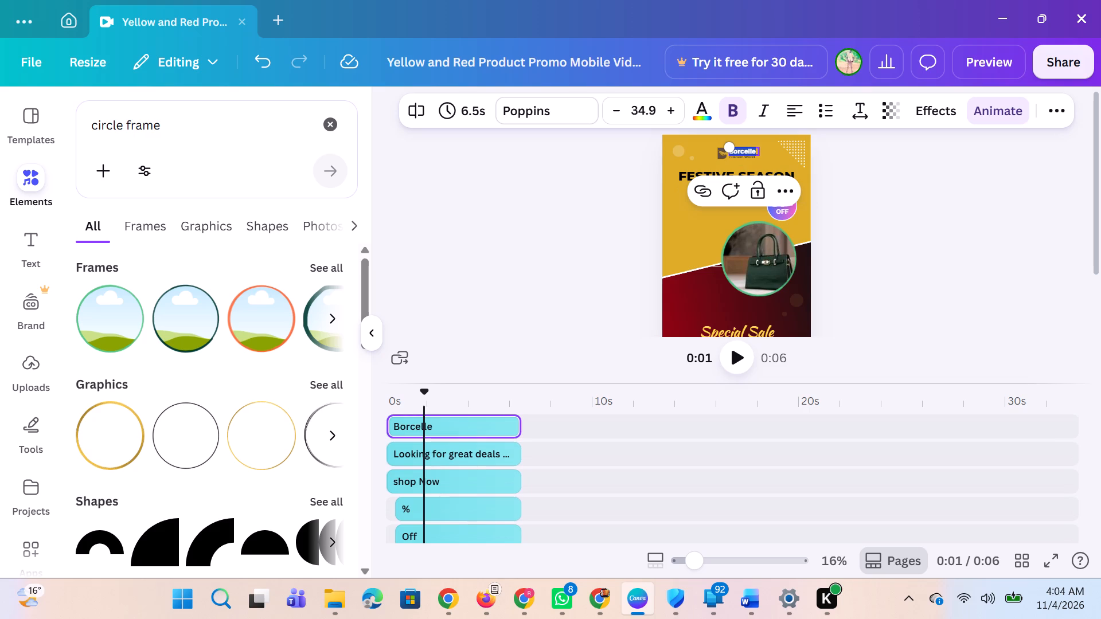
text(JOE)
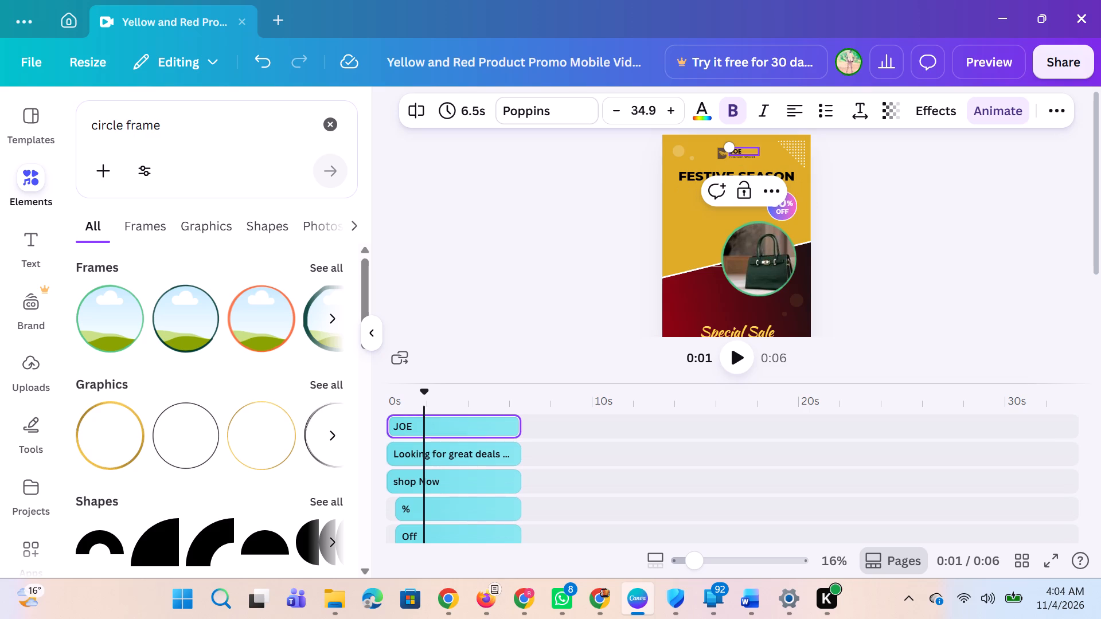
click(940, 173)
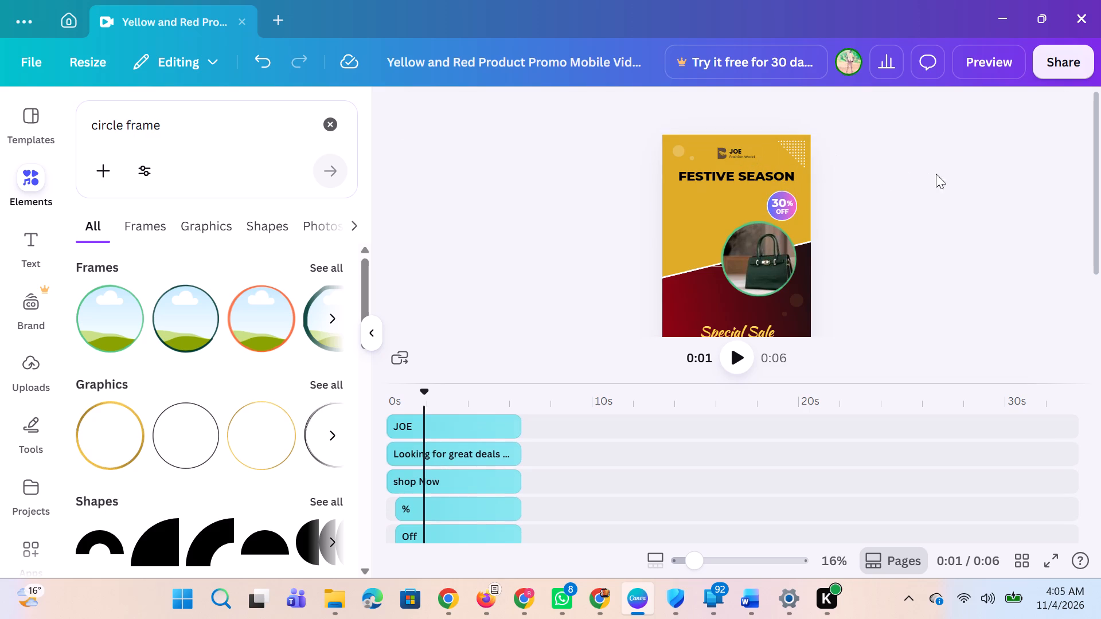
Replace the Fashion World tagline under the brand name with CLOSET.
click(751, 157)
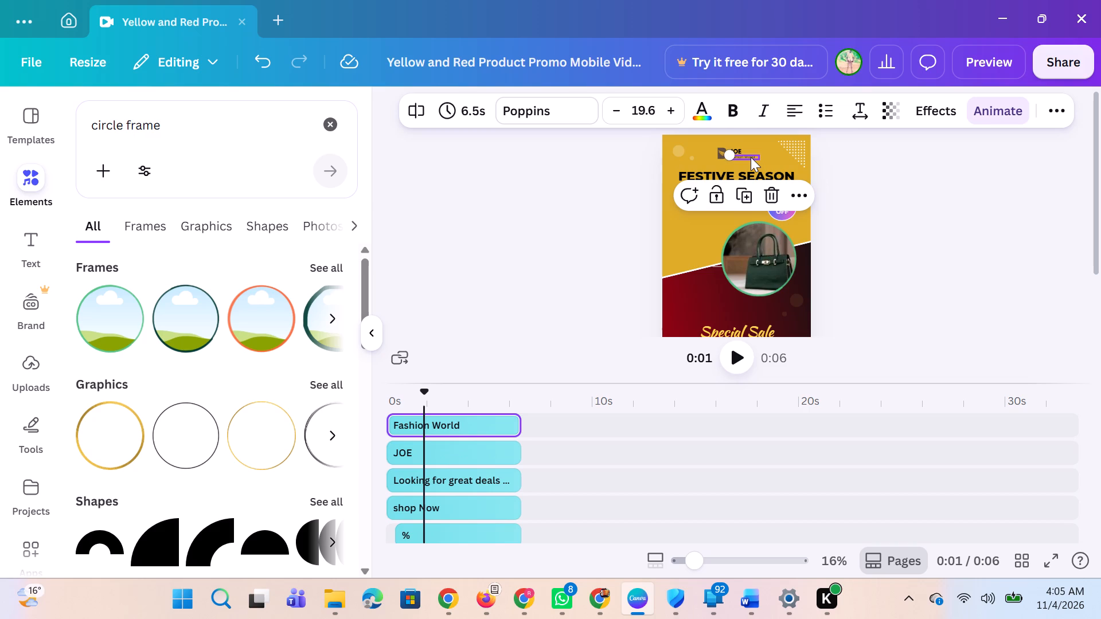
text(CLOSET)
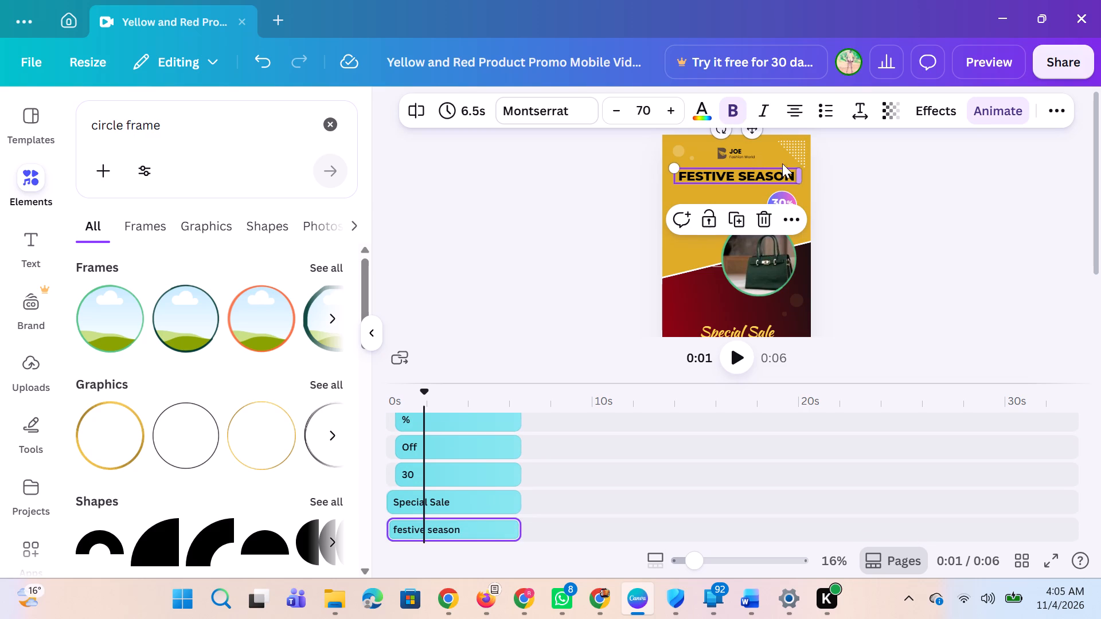
triple_click(750, 157)
click(750, 157)
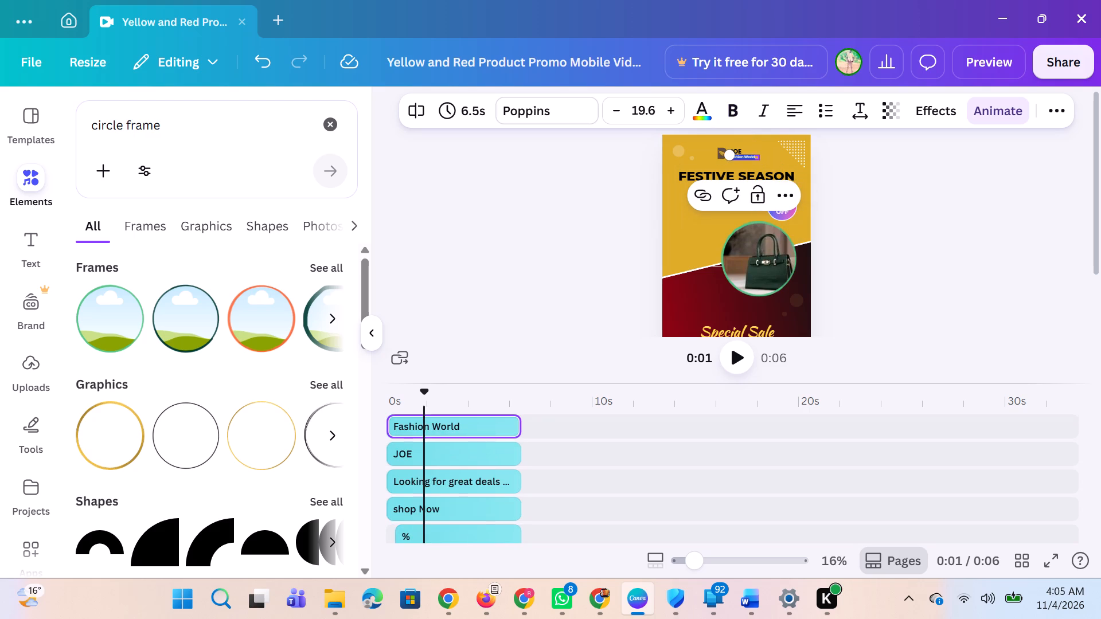
text(CLOSER)
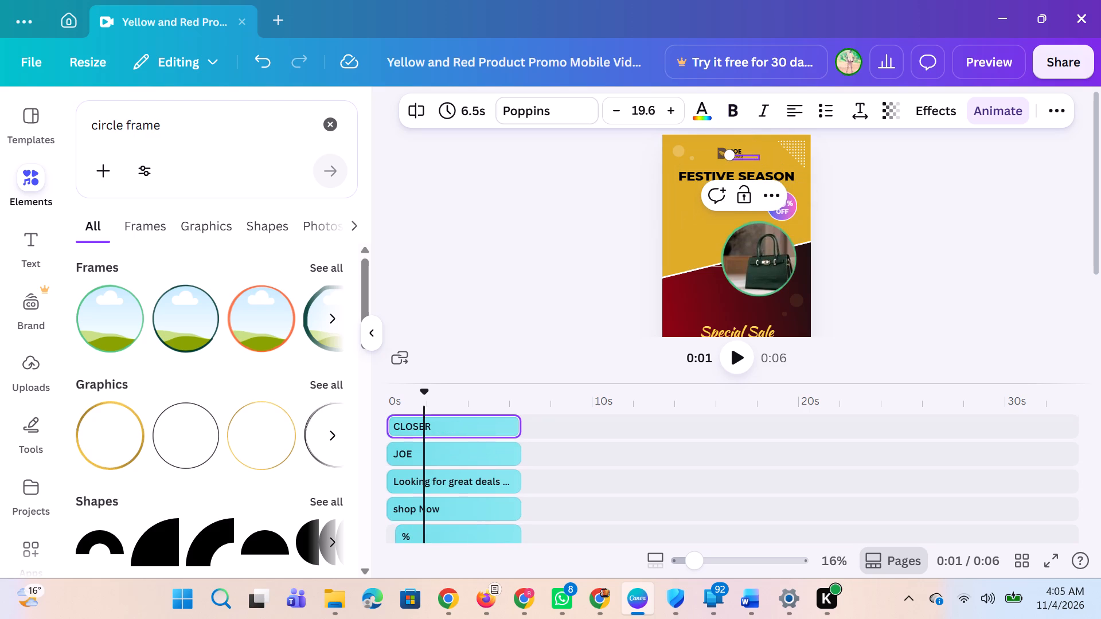
click(908, 225)
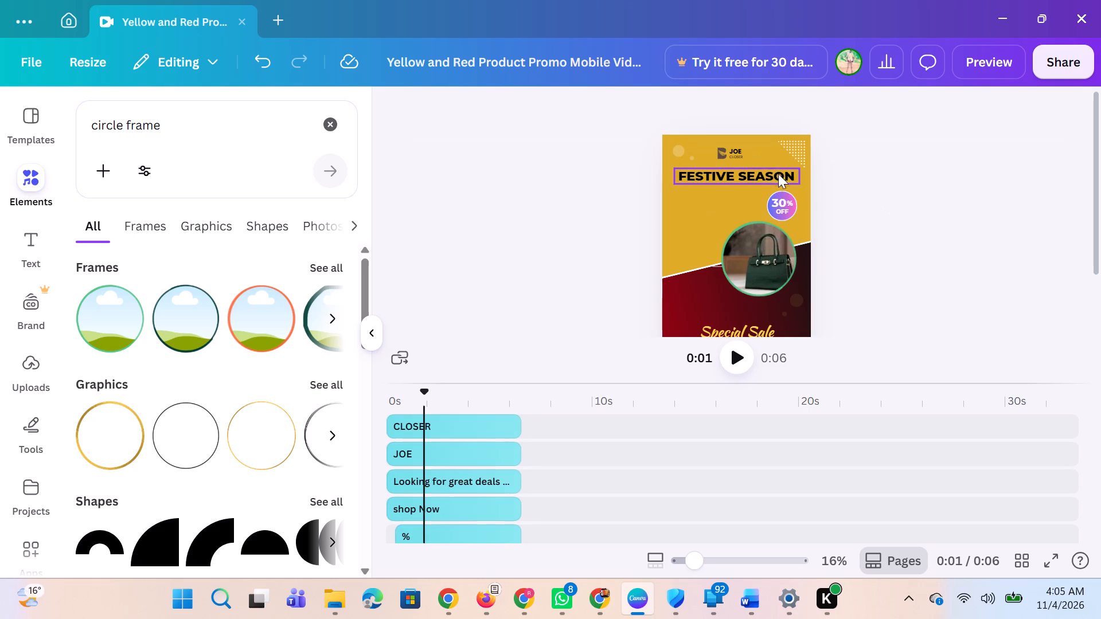
click(754, 155)
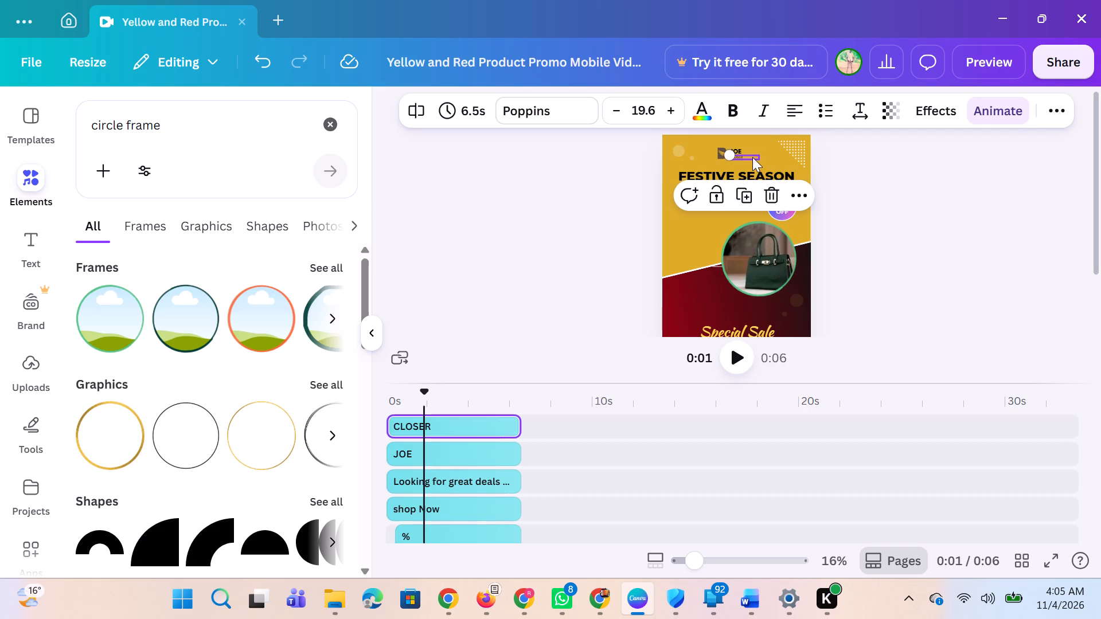
click(752, 157)
click(752, 157)
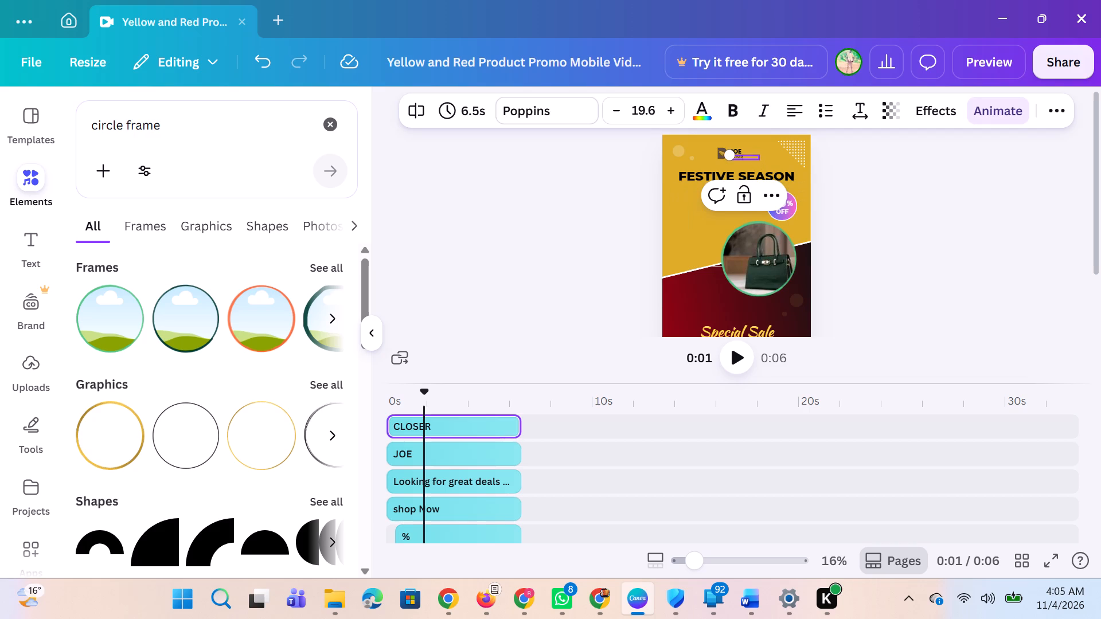
key(BackSpace)
key(shift+t)
click(882, 190)
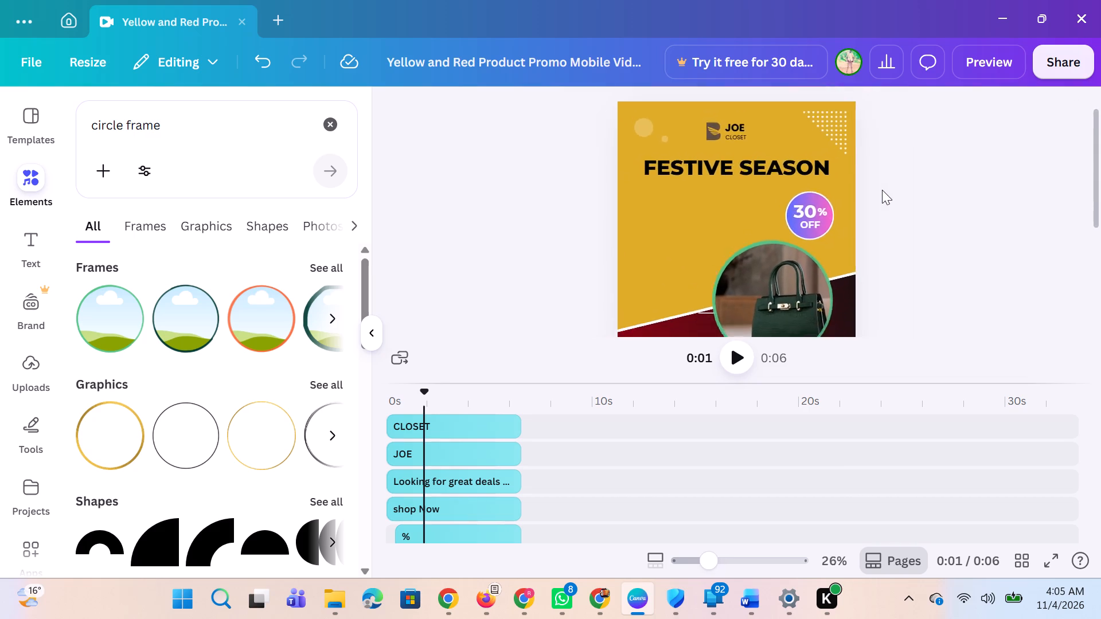
Replace the FESTIVE SEASON headline with BLACK FRIDAY.
click(759, 172)
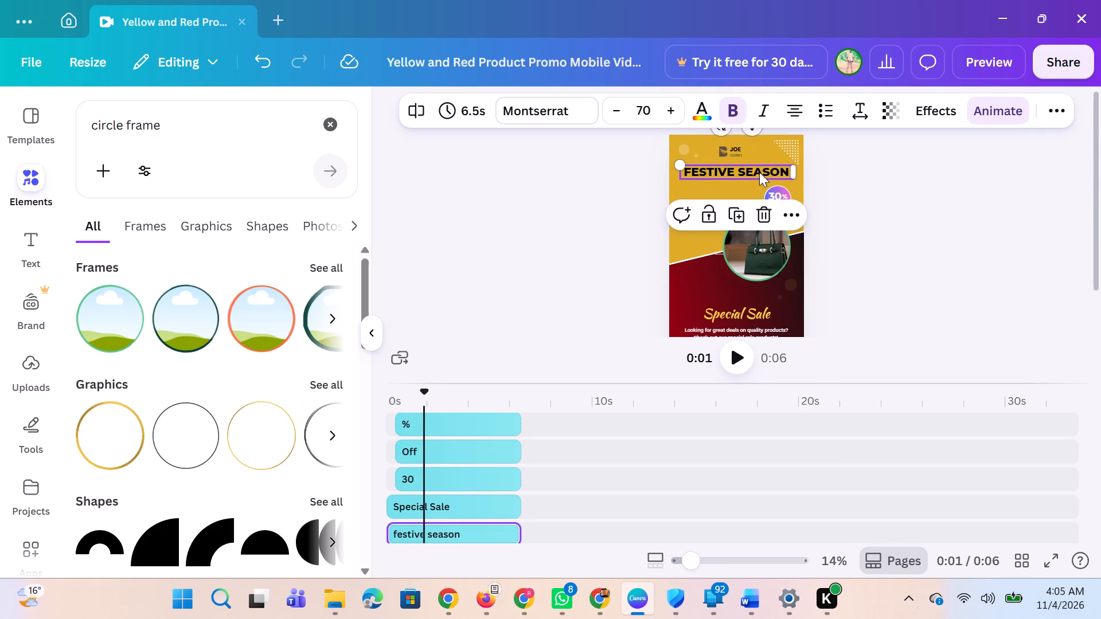
double_click(759, 172)
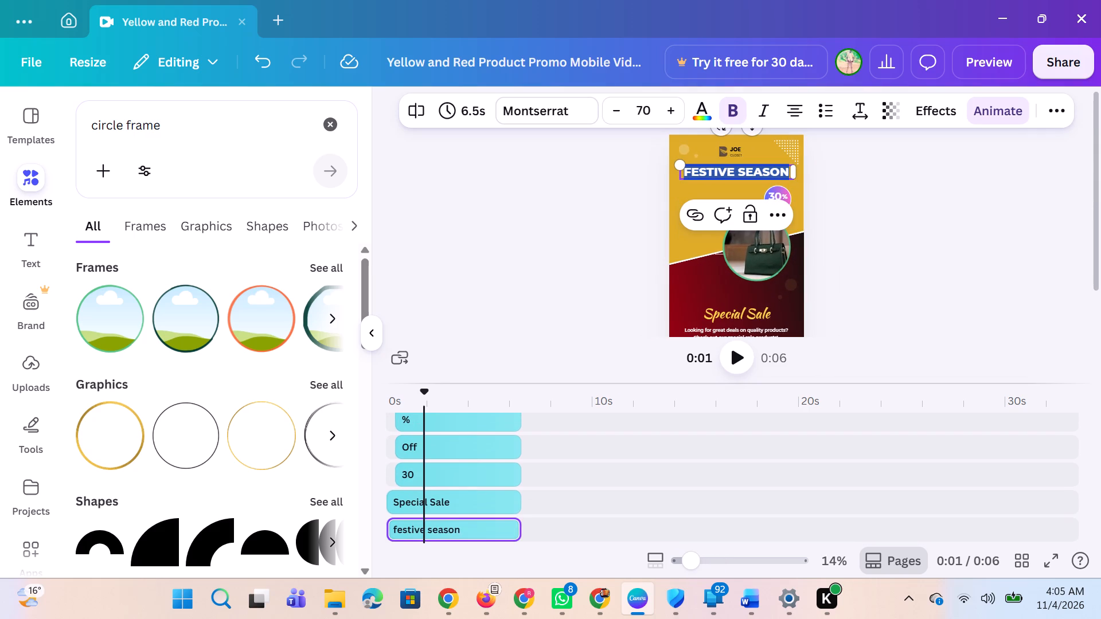
key(shift+b)
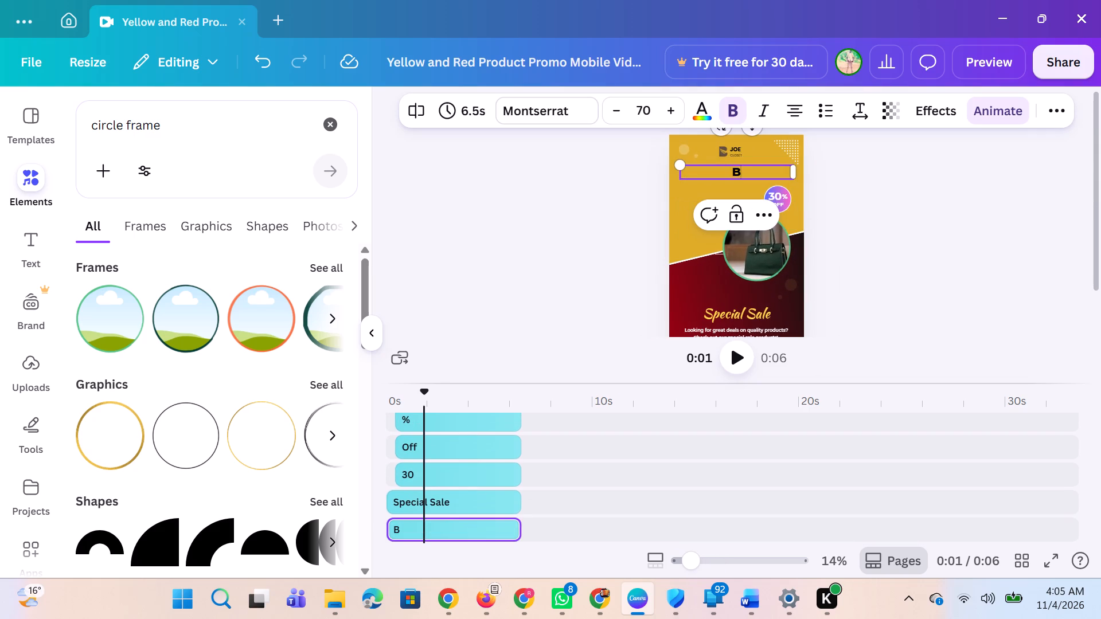
text(lA)
text(ck)
key(space)
text(fr)
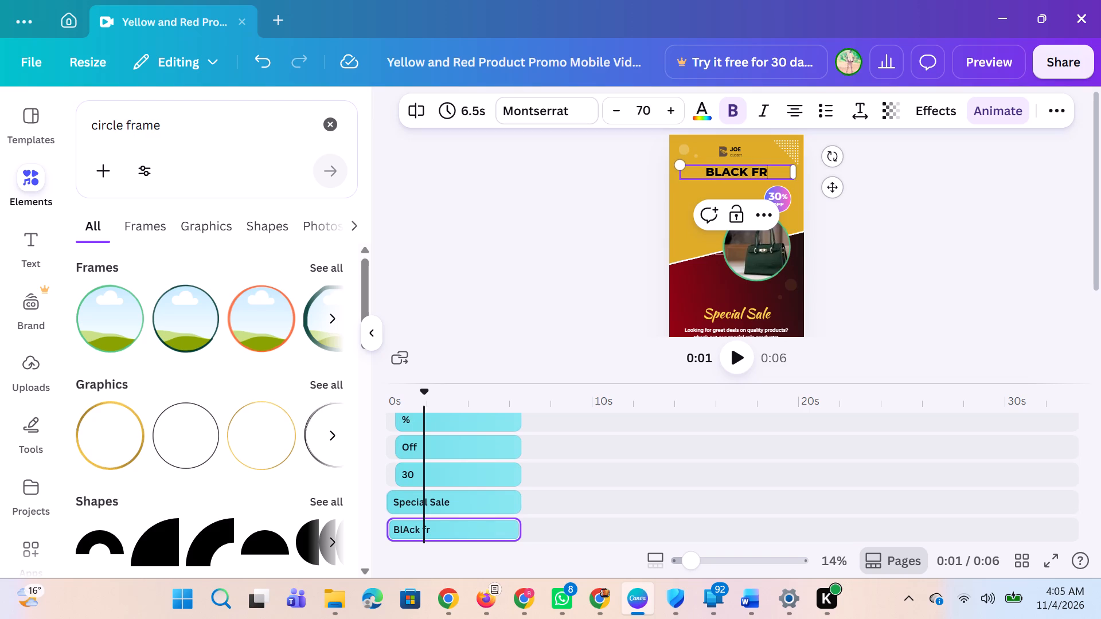
text(iday)
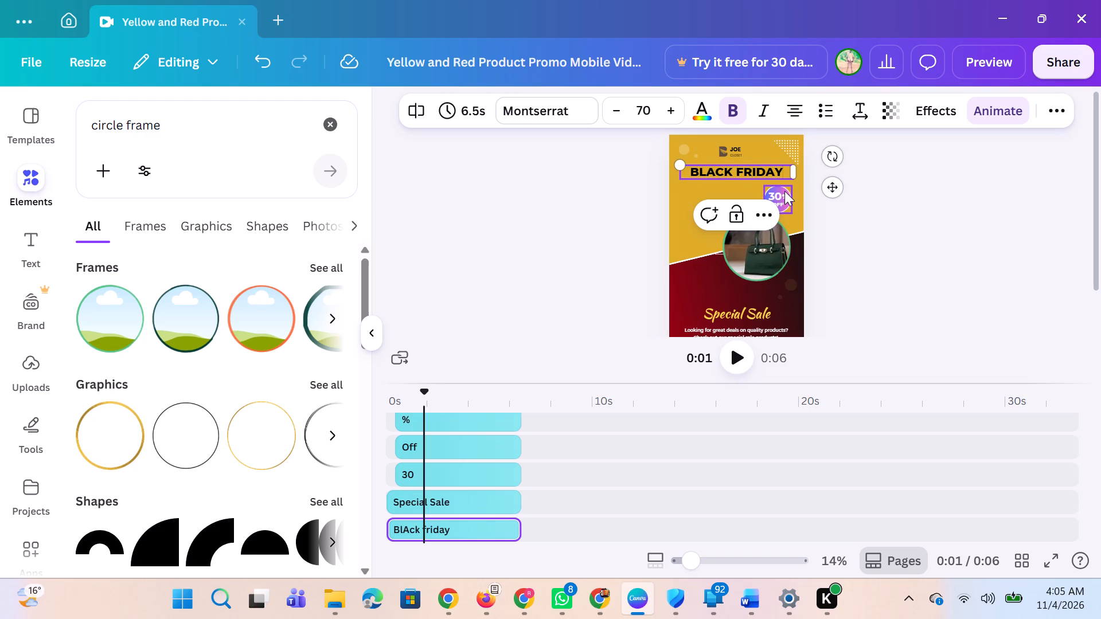
Move the discount badge's gradient circle slightly up and to the left, just under the end of the headline.
drag(782, 189, 769, 187)
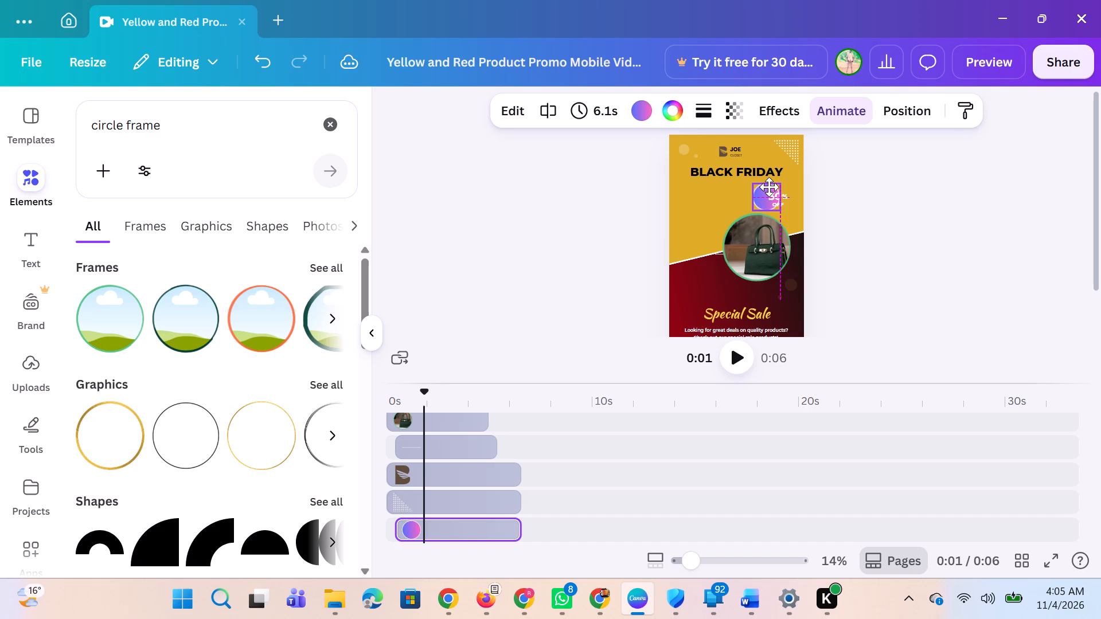
drag(769, 187, 773, 179)
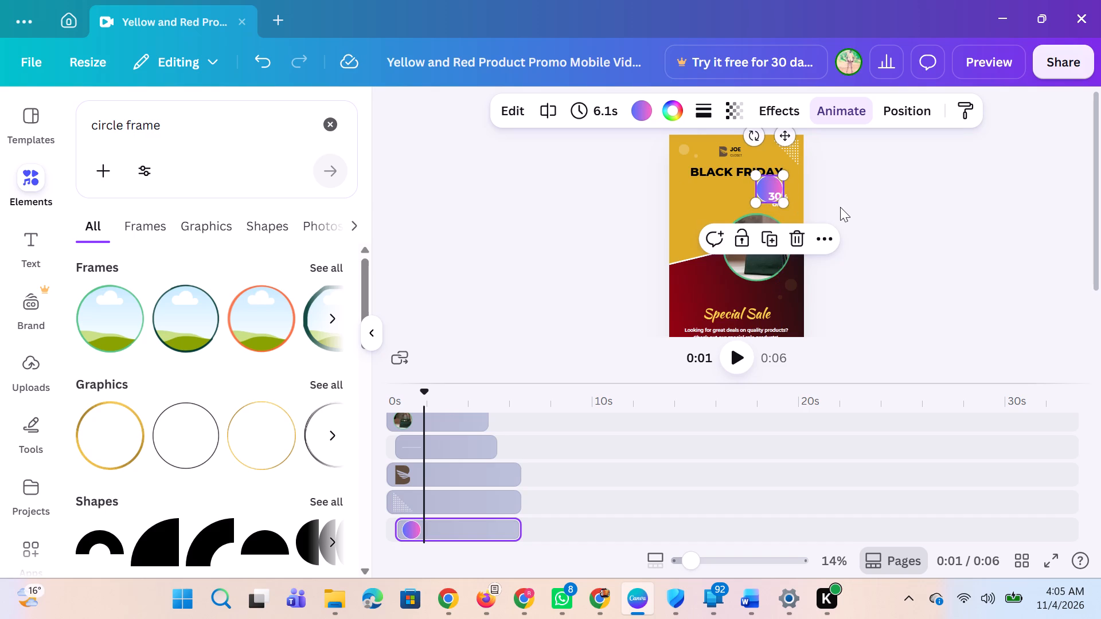
click(840, 207)
drag(840, 207, 899, 211)
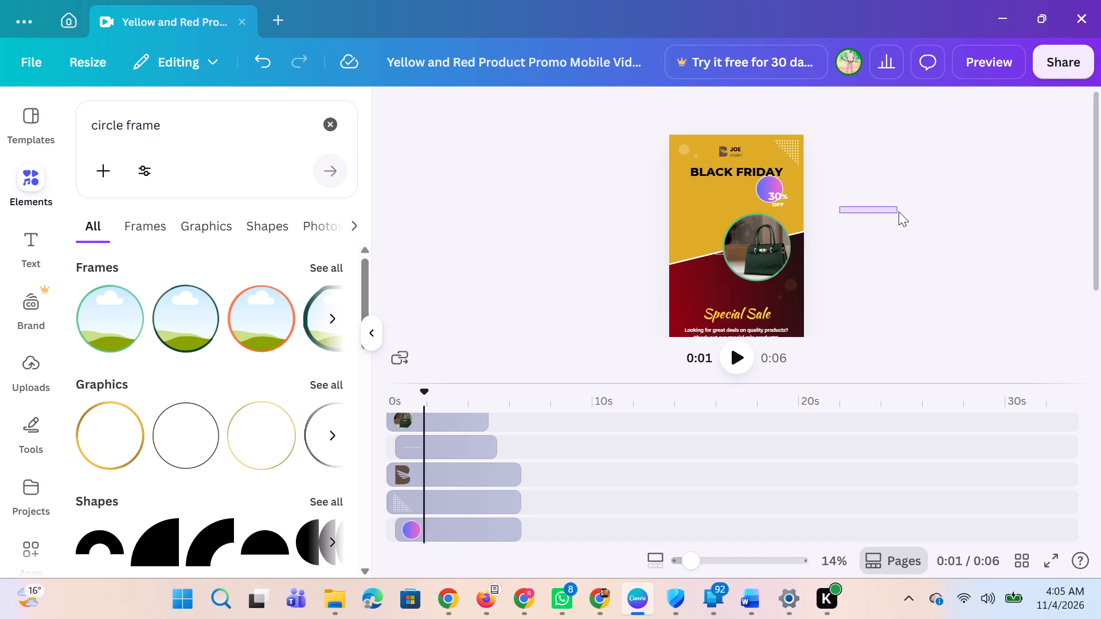
drag(899, 211, 899, 211)
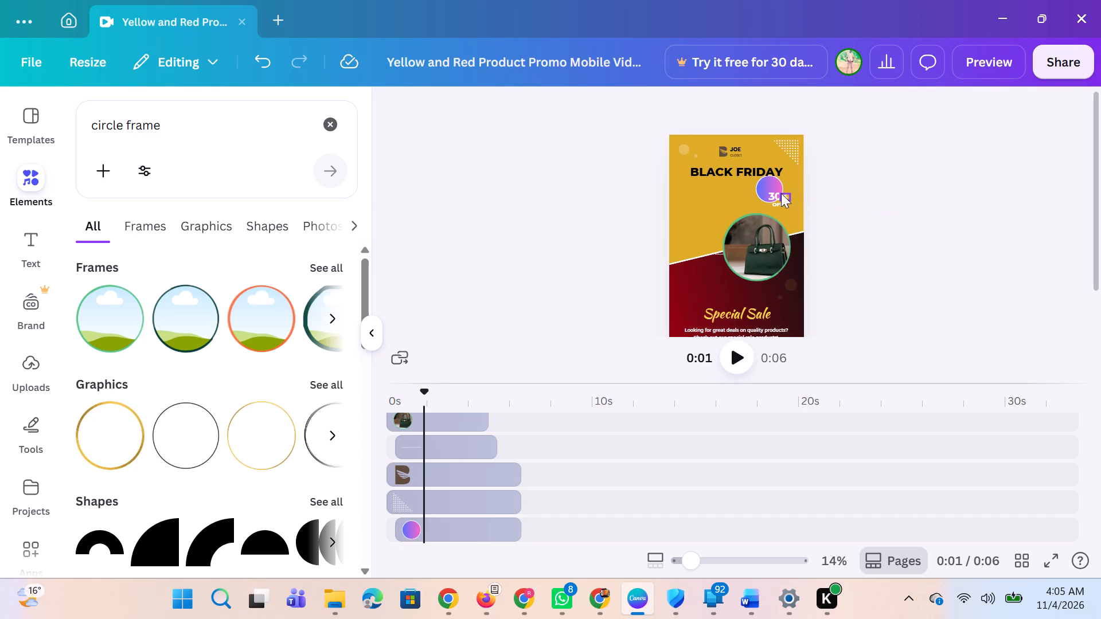
Nudge the number 30 up and to the left so that it sits in the upper part of the moved badge circle.
click(774, 193)
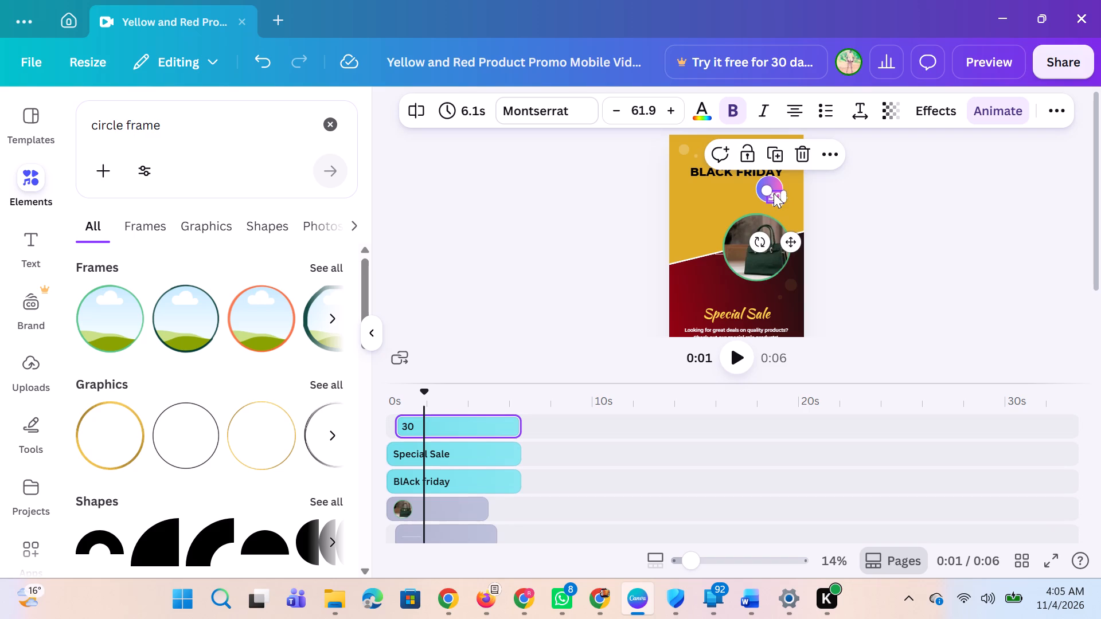
key(Up)
key(Up)
key(Up)
key(Up)
key(Up)
key(Up)
key(Up)
key(Up)
key(Up)
key(Up)
key(Up)
key(Up)
key(Up)
key(Up)
key(Up)
key(Up)
key(Up)
key(Up)
key(Up)
key(Up)
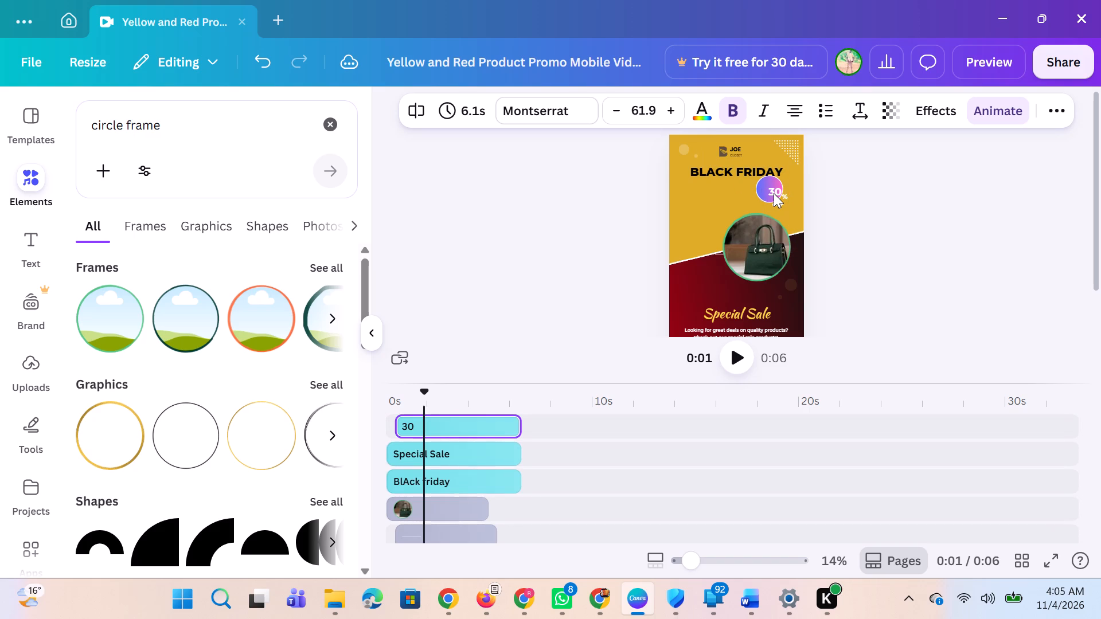
key(Left)
key(Left)
key(Left)
key(Left)
key(Left)
key(Left)
key(Left)
key(Left)
key(Left)
key(Left)
key(Left)
key(Left)
key(Left)
key(Left)
key(Left)
key(Left)
key(Left)
key(Left)
key(Left)
key(Left)
key(Down)
key(Down)
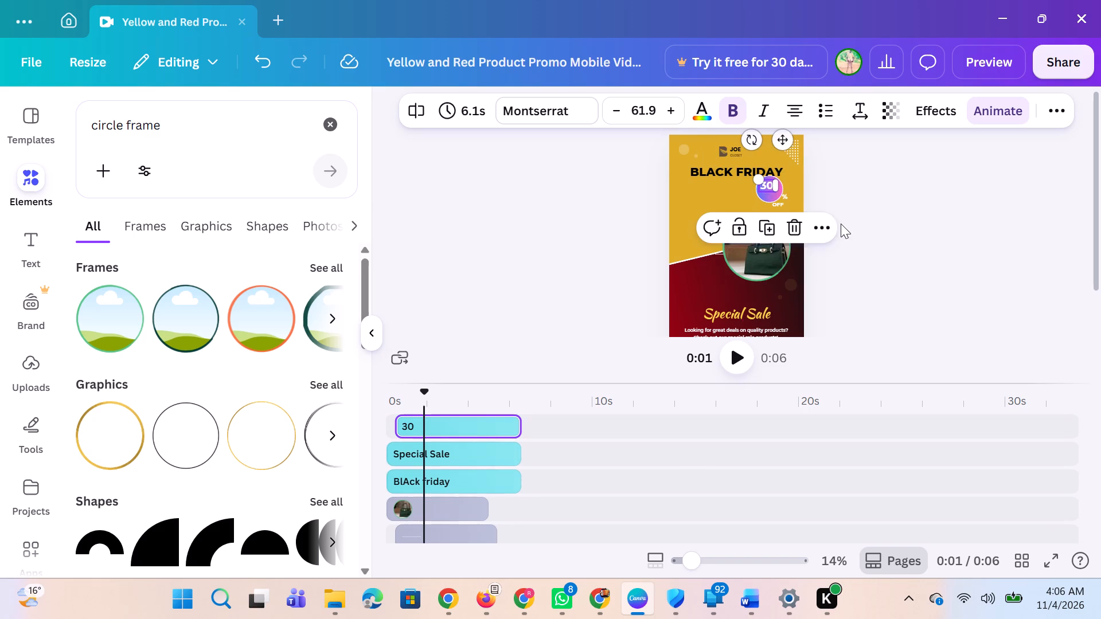
click(841, 224)
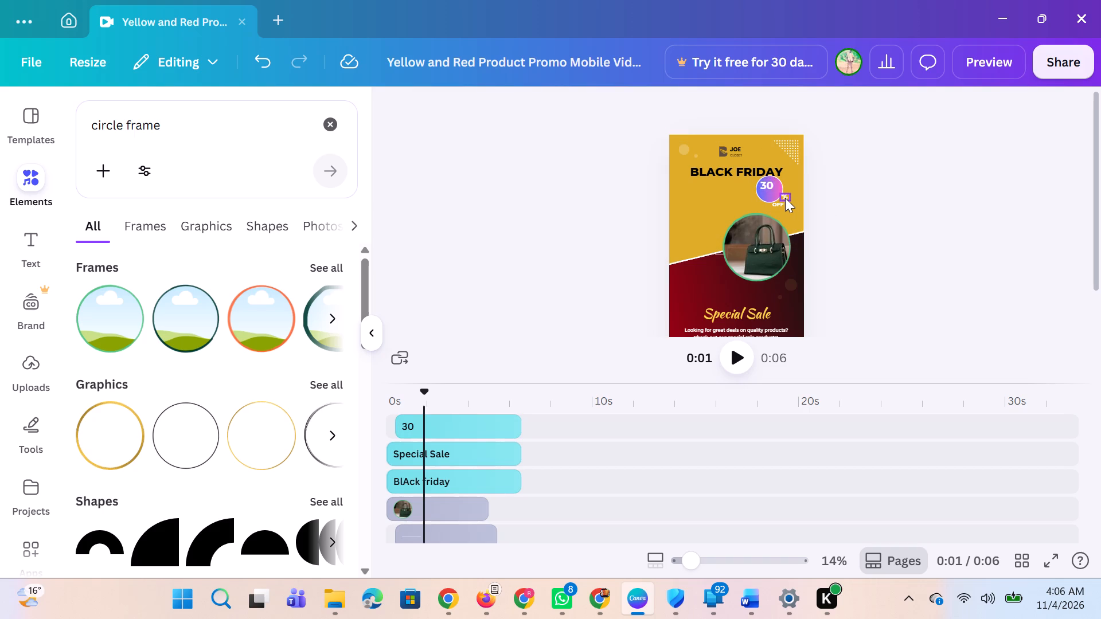
Nudge the percent sign up and to the left so that it sits directly beside the 30 in the badge circle.
click(784, 198)
key(Up)
key(Up)
key(Up)
key(Up)
key(Up)
key(Up)
key(Up)
key(Up)
key(Up)
key(Up)
key(Up)
key(Up)
key(Up)
key(Up)
key(Up)
key(Up)
key(Up)
key(Up)
key(Up)
key(Up)
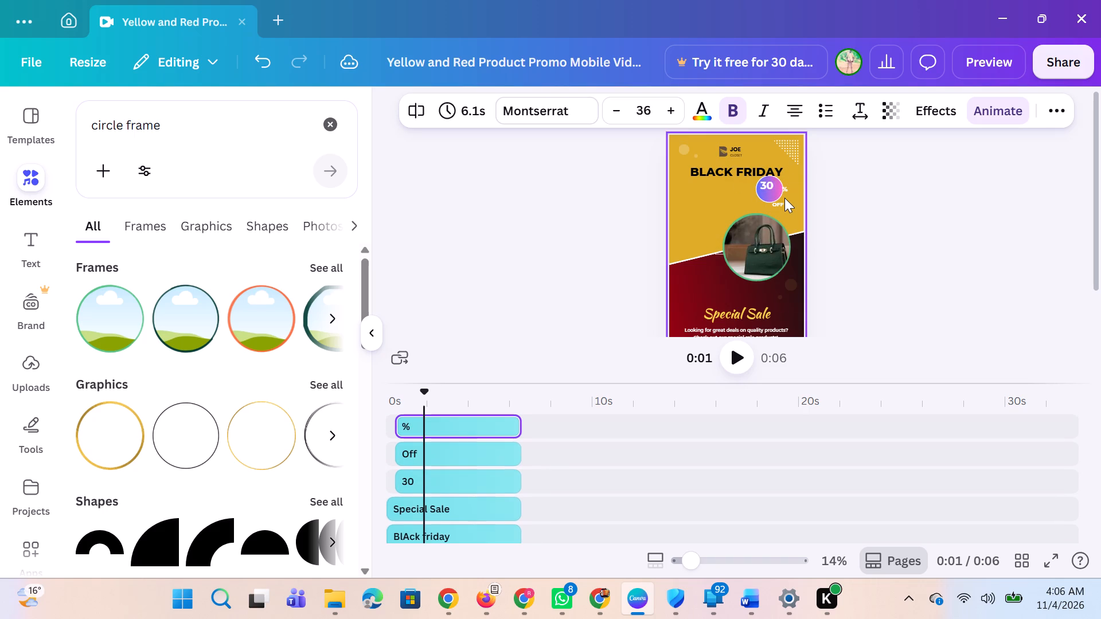
key(Left)
key(Left)
key(Left)
key(Left)
key(Left)
key(Left)
key(Left)
key(Left)
key(Left)
key(Left)
key(Left)
key(Left)
key(Left)
key(Left)
key(Left)
key(Left)
key(Left)
key(Left)
key(Left)
key(Left)
key(Down)
key(Down)
key(Down)
key(Down)
key(Down)
key(Down)
key(Down)
key(Down)
key(Down)
key(Down)
key(Down)
key(Down)
key(Down)
key(Page_Down)
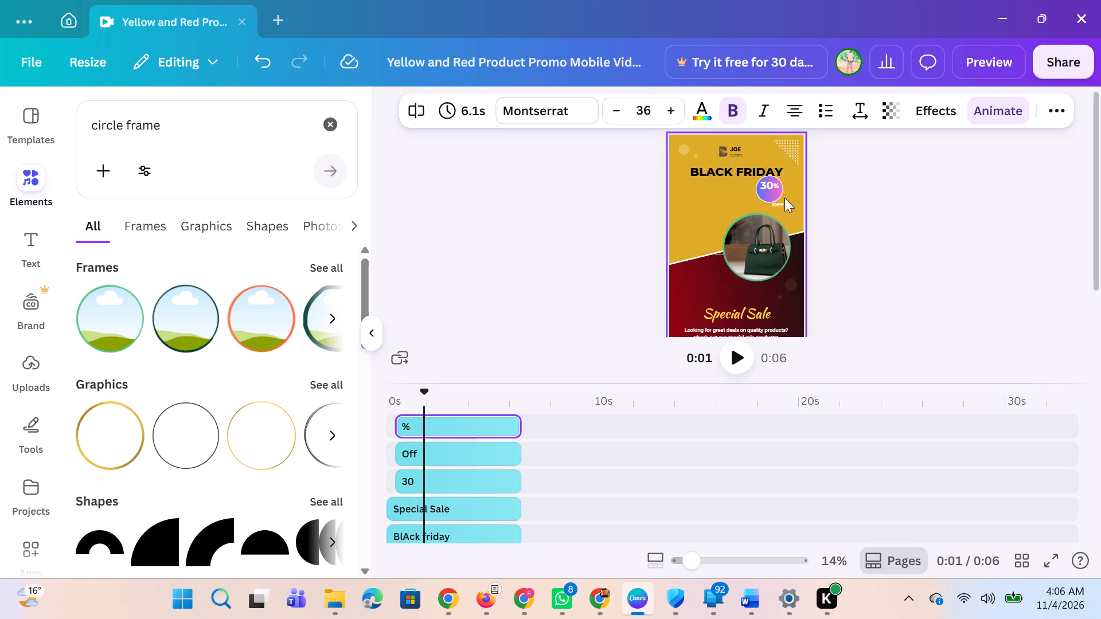
key(Page_Down)
click(784, 198)
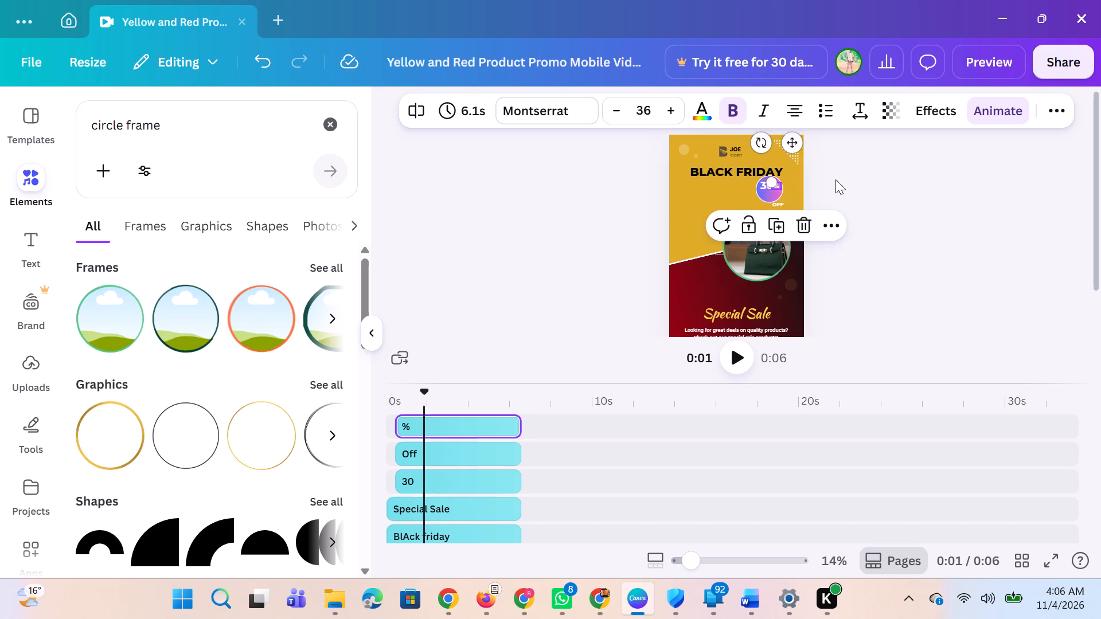
click(861, 187)
Fine-tune the percent sign's position by nudging it slightly to the right of the 30.
click(781, 188)
key(Right)
key(Right)
key(Right)
key(Right)
key(Right)
key(Up)
key(Down)
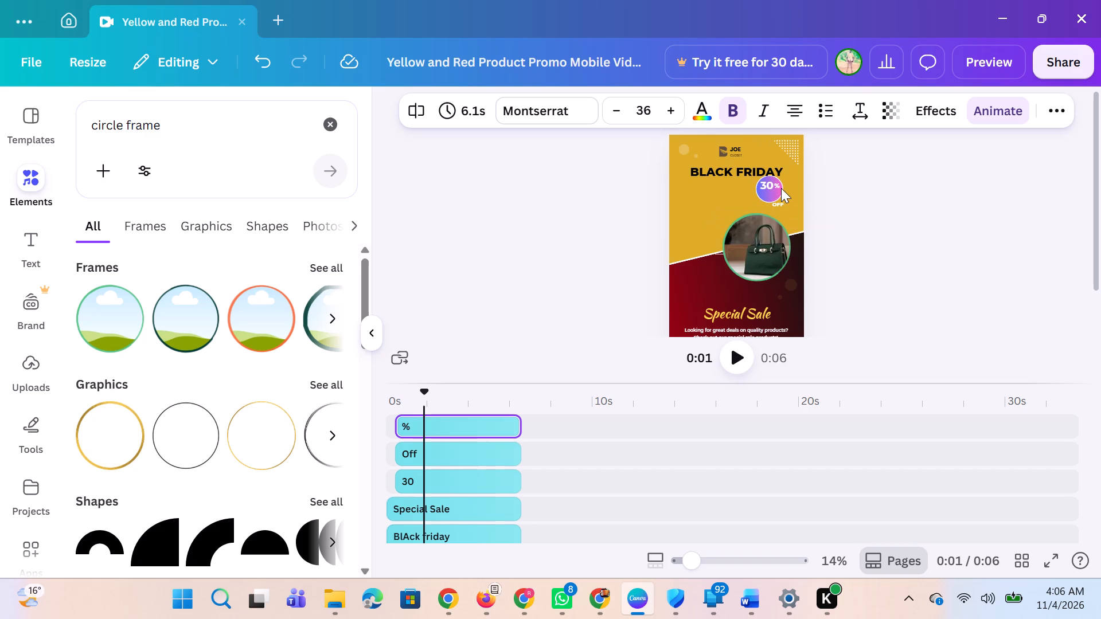
key(Up)
key(Up)
key(Down)
key(Down)
Nudge the word OFF to the left and up so that it sits inside the badge circle, centred beneath the 30%.
click(780, 207)
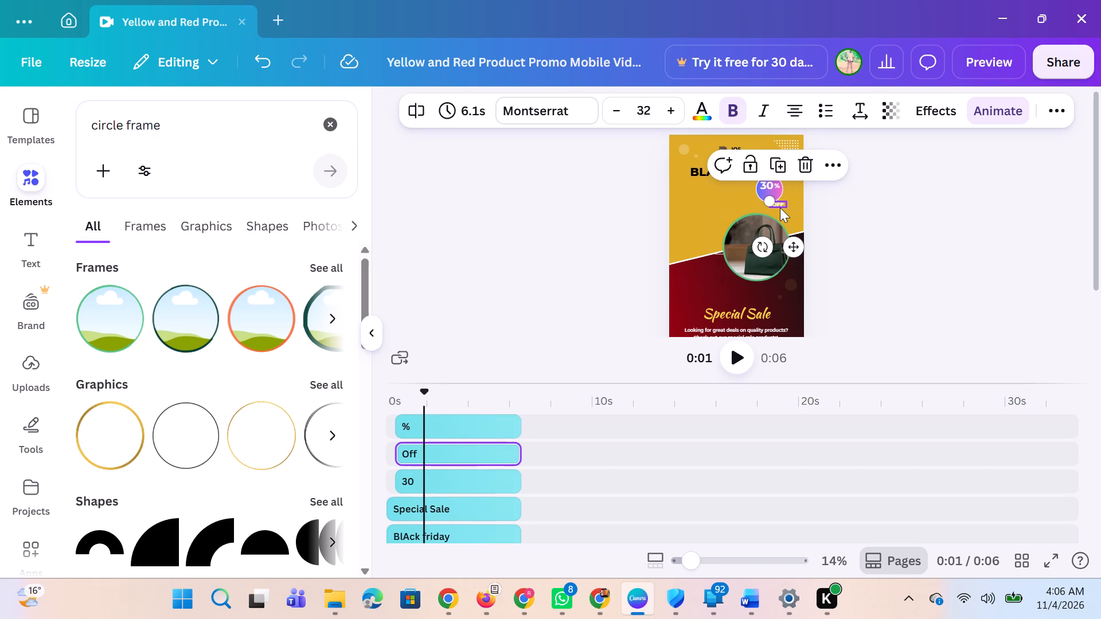
key(Left)
key(Left)
key(Left)
key(Left)
key(Left)
key(Left)
key(Left)
key(Left)
key(Left)
key(Left)
key(Left)
key(Left)
key(Left)
key(Left)
key(Left)
key(Left)
key(Left)
key(Left)
key(Left)
key(Left)
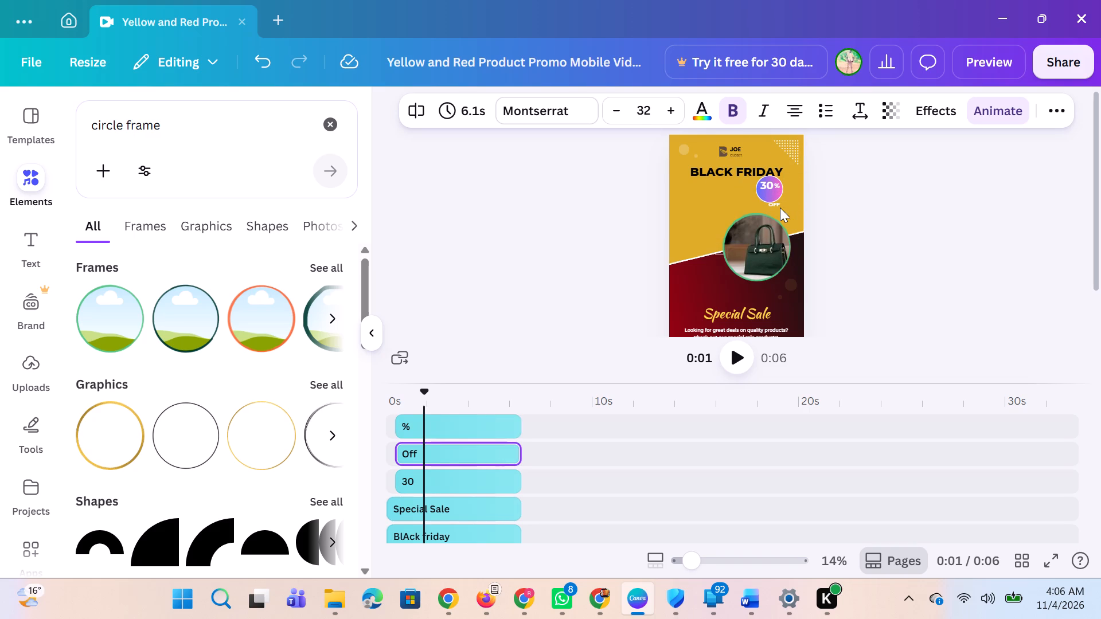
key(Up)
key(Down)
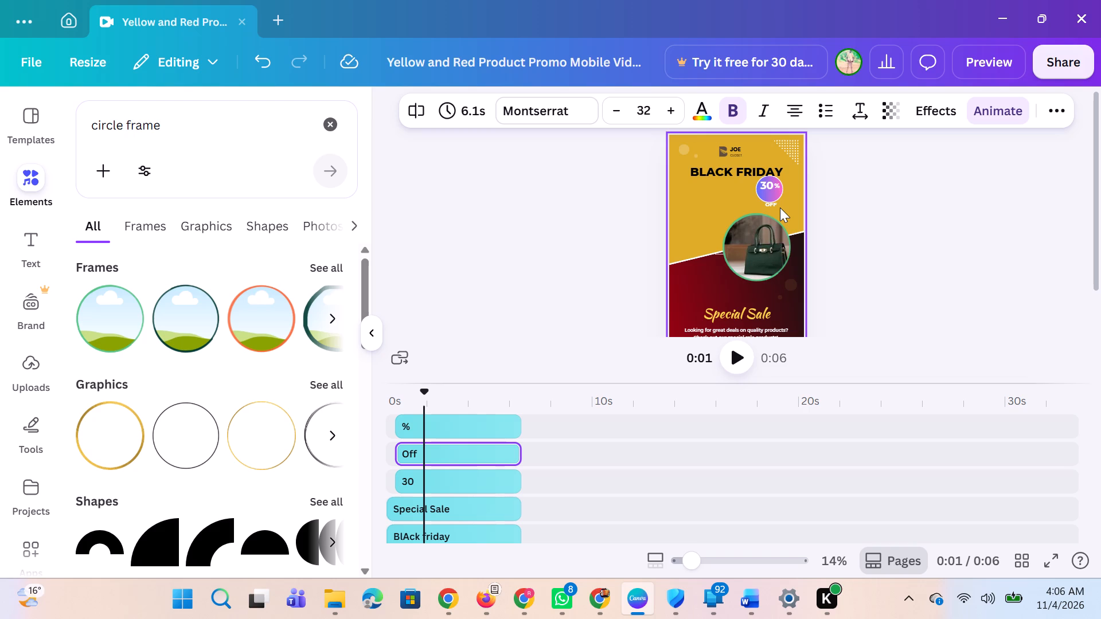
key(Up)
key(Up)
key(Up)
key(Up)
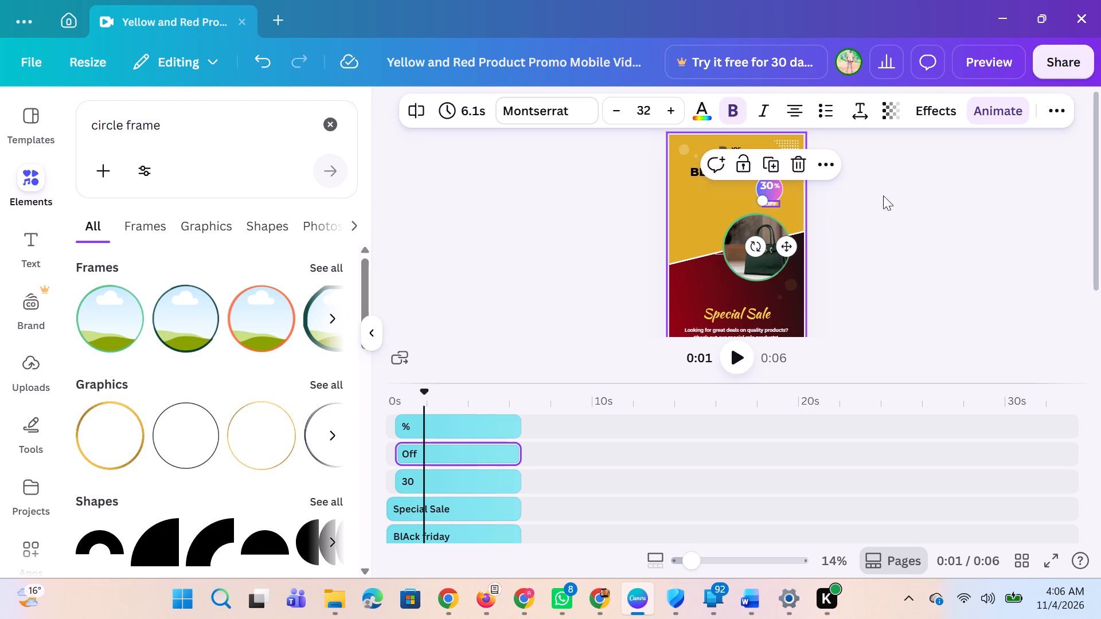
click(928, 188)
click(771, 202)
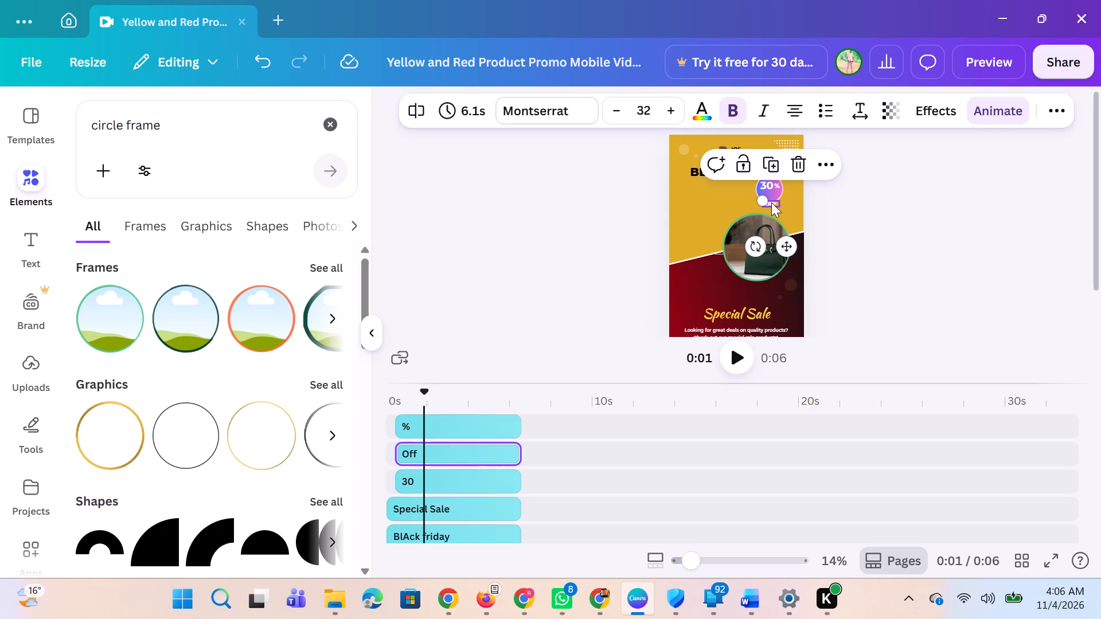
key(Up)
key(Up)
key(Up)
key(Up)
key(Up)
key(Up)
key(Up)
key(Up)
key(Up)
key(Up)
key(Up)
key(Up)
key(Up)
key(Up)
key(Up)
key(Up)
key(Up)
key(Up)
key(Up)
key(Up)
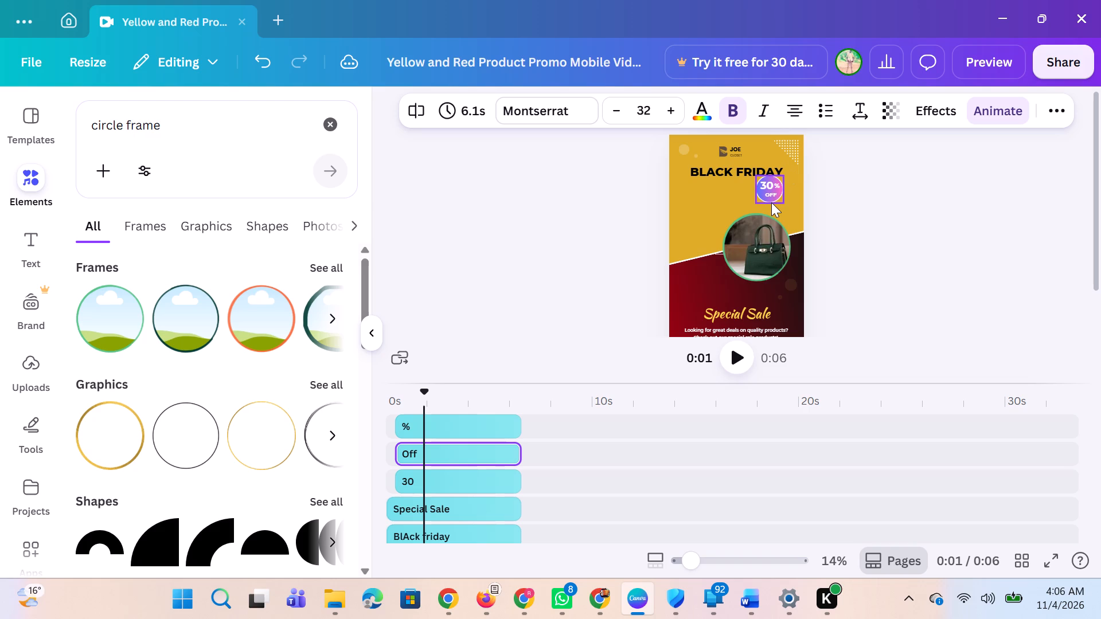
key(Up)
key(Up)
click(902, 226)
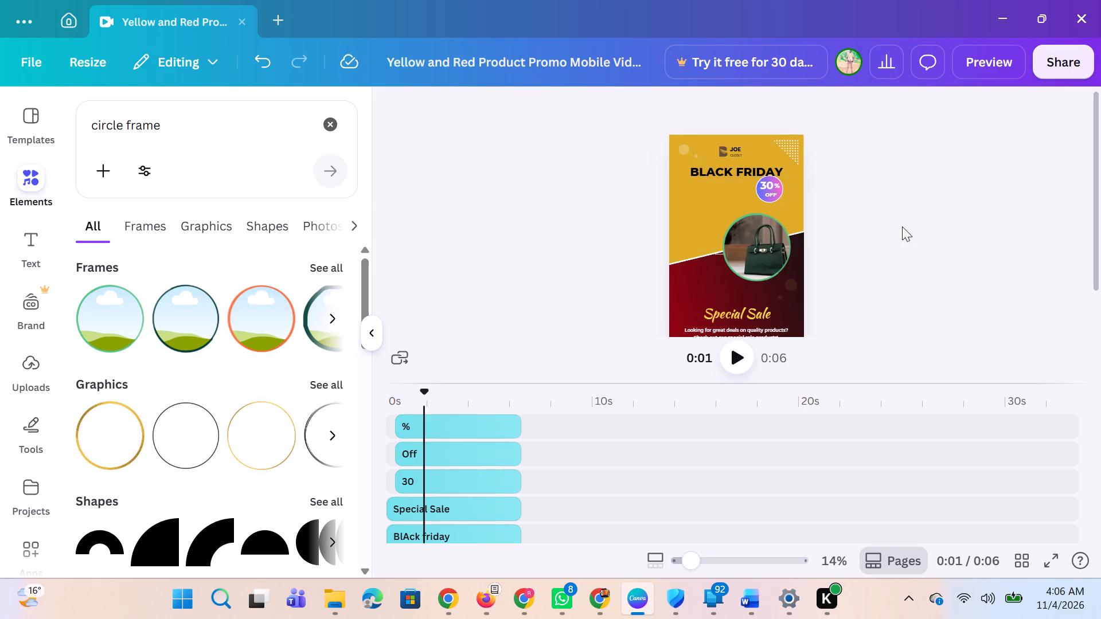
Play the promo video through to review the animation and the rearranged discount badge.
scroll(501, 348, down, 4)
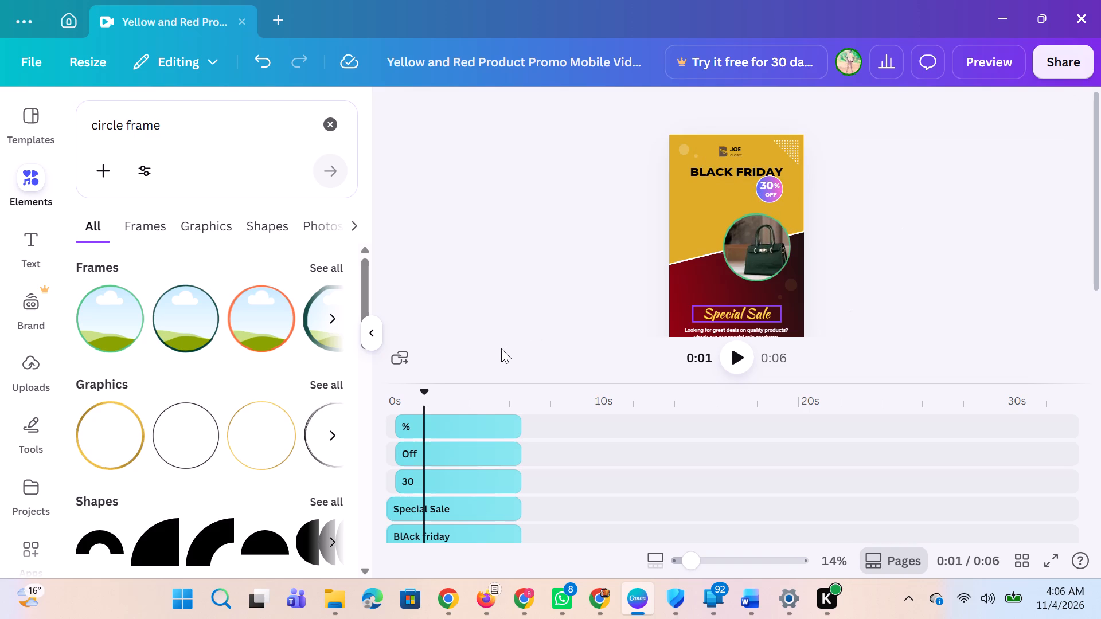
click(745, 360)
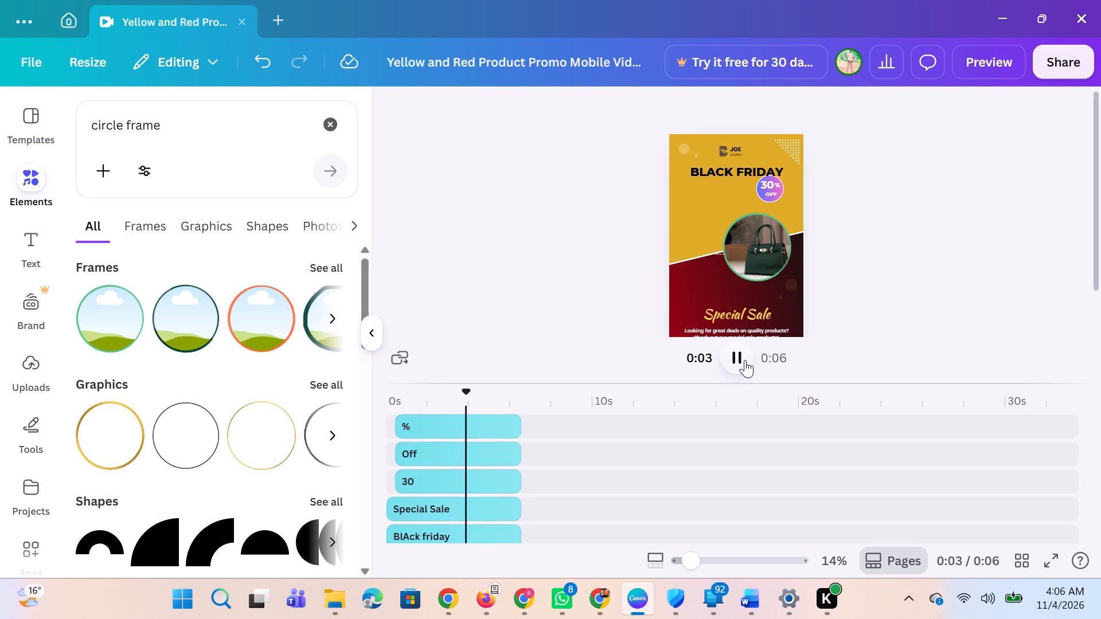
scroll(852, 305, down, 1)
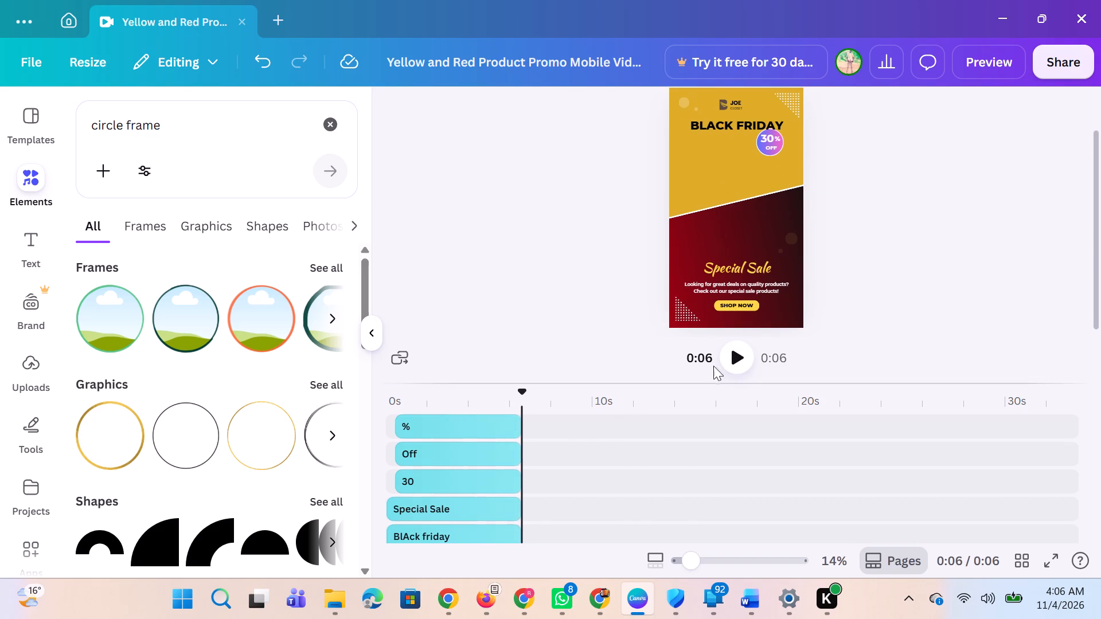
click(738, 359)
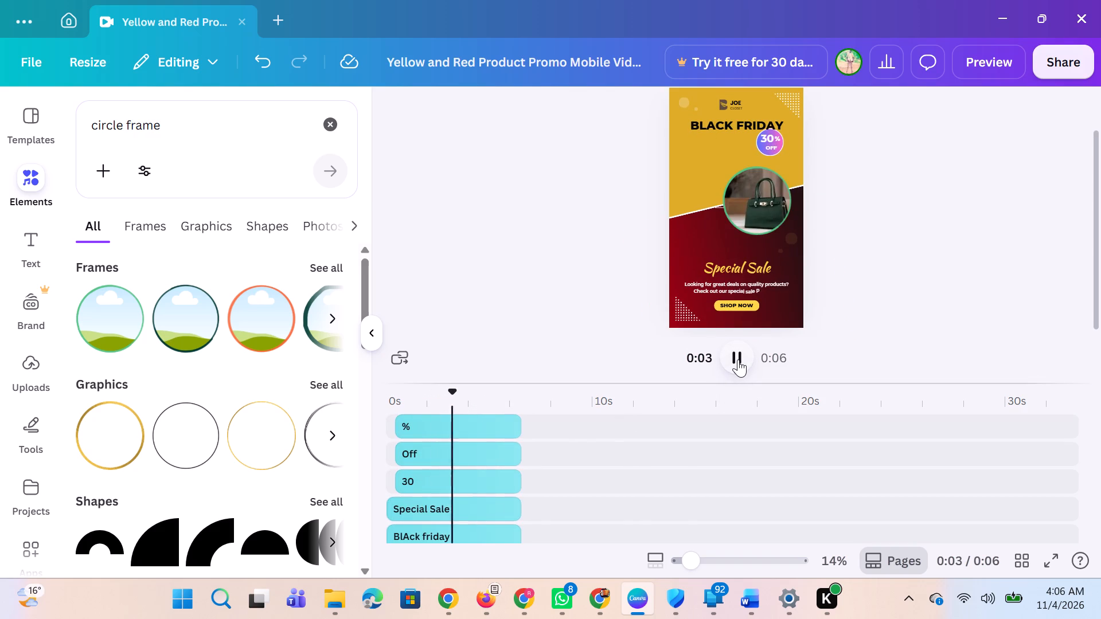
Recolour the slanted dark-red shape in the lower half of the design with the mid-grey monochromatic default gradient.
click(689, 237)
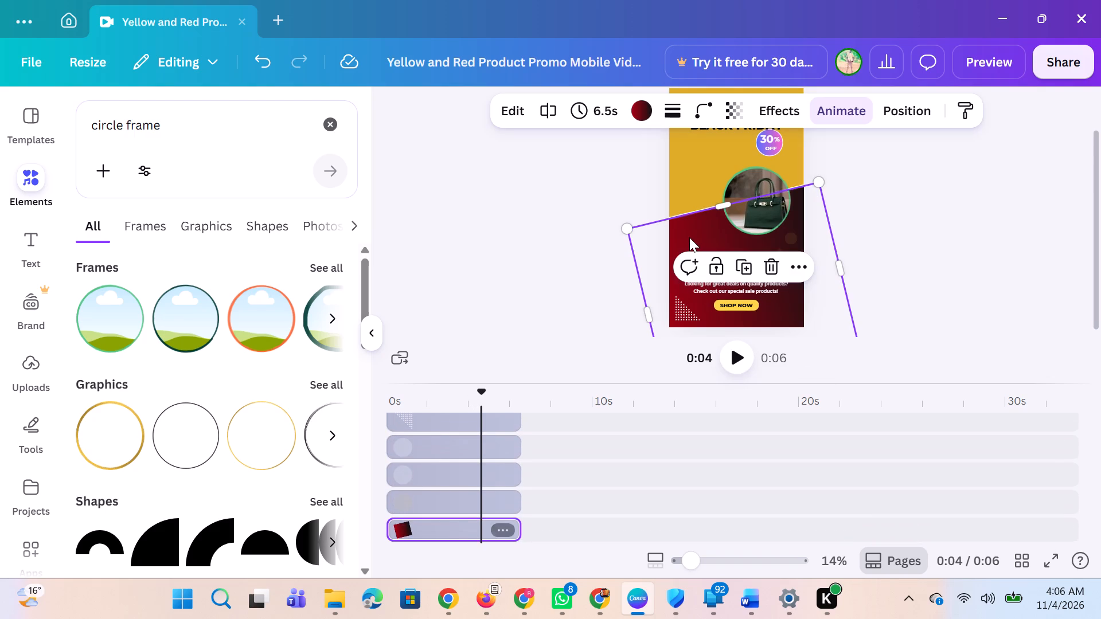
click(636, 118)
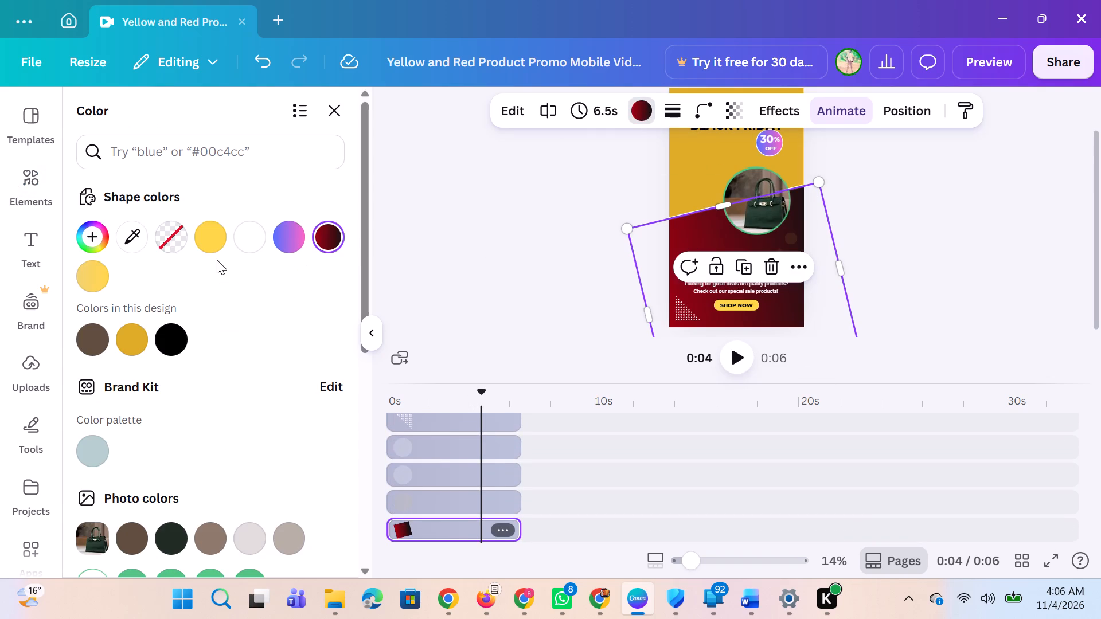
scroll(227, 378, down, 6)
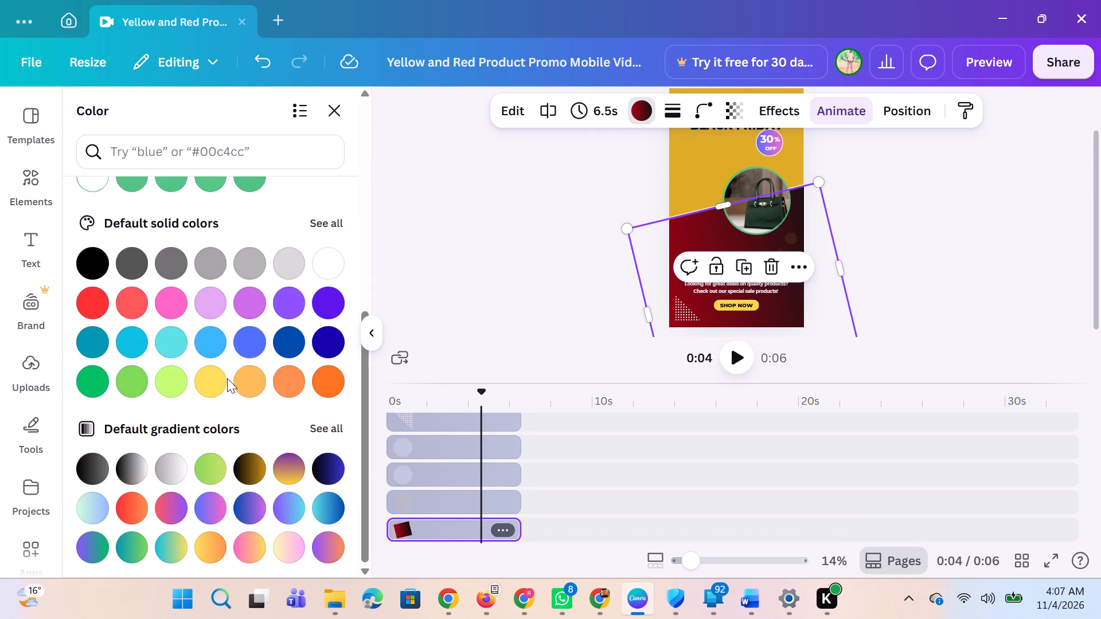
click(322, 425)
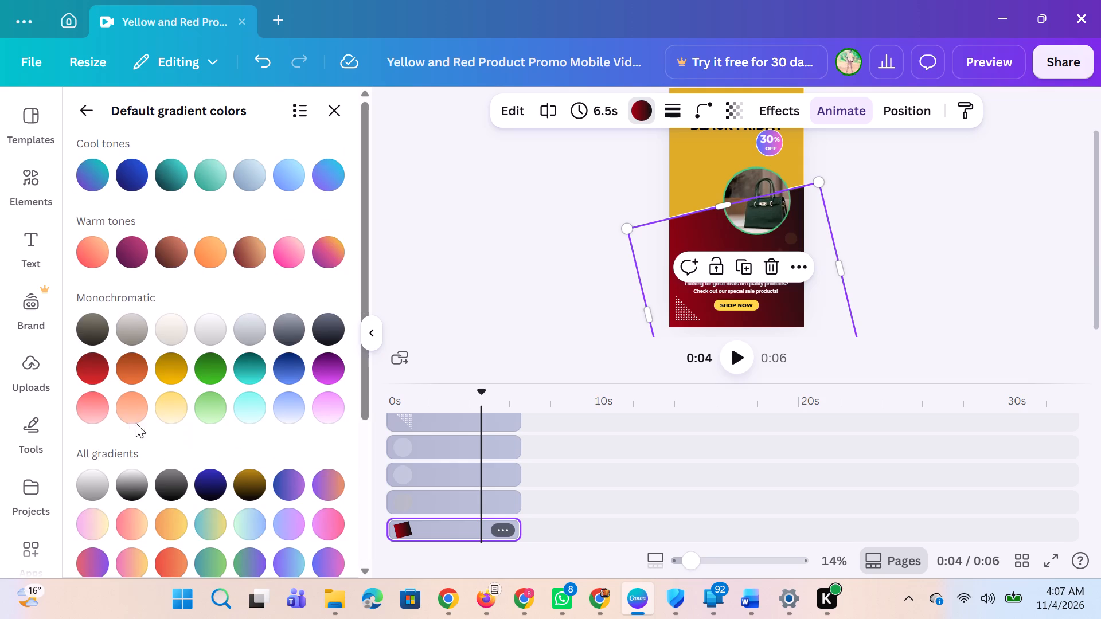
scroll(153, 397, down, 3)
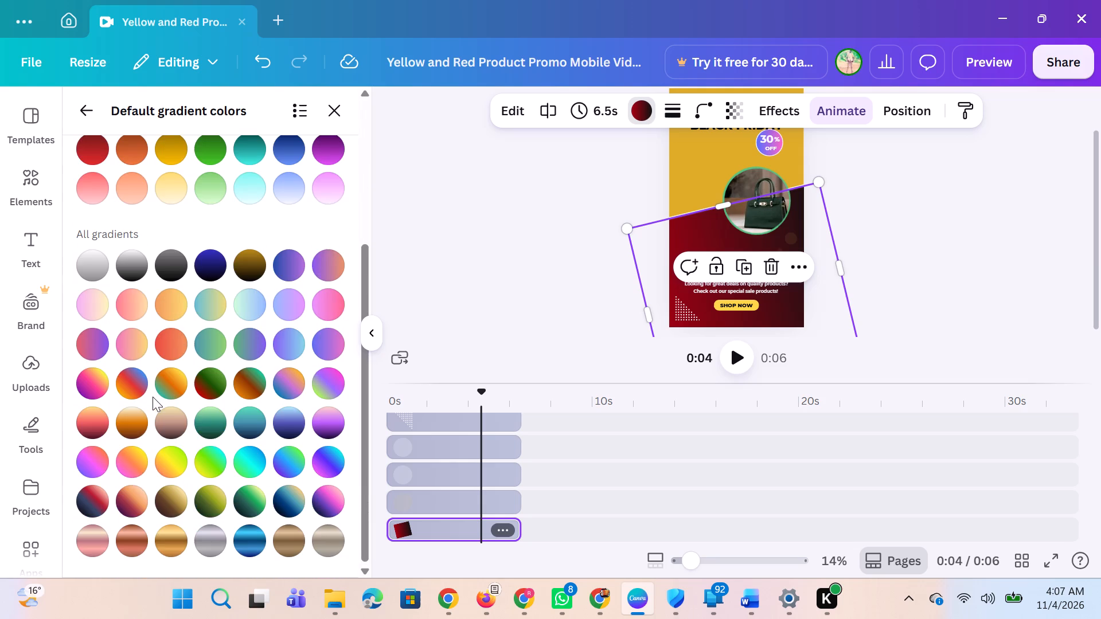
click(208, 460)
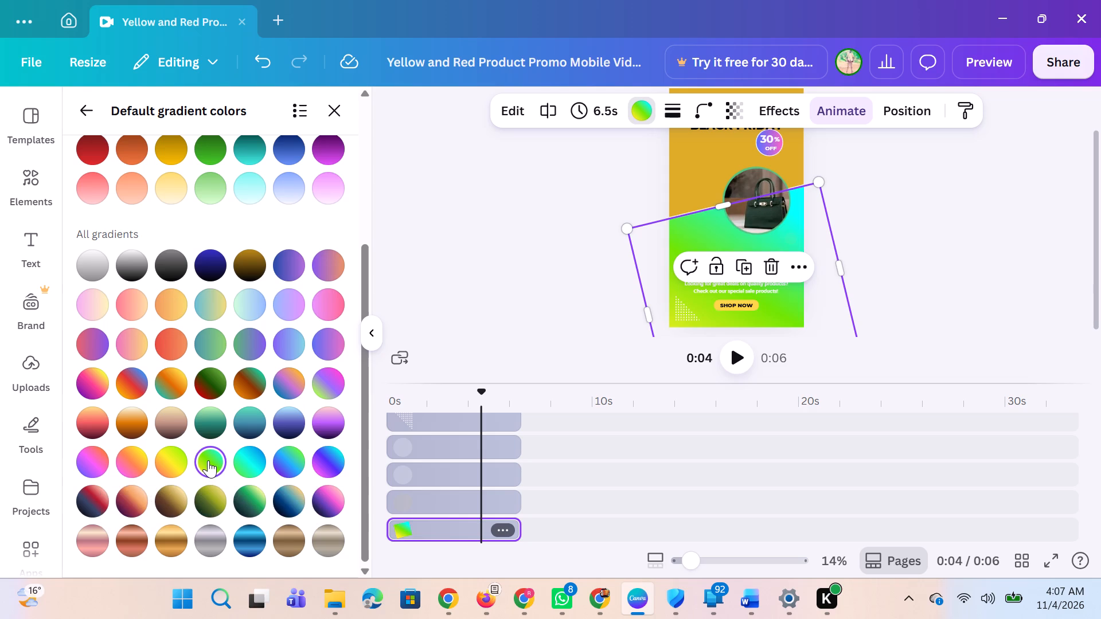
scroll(267, 356, up, 1)
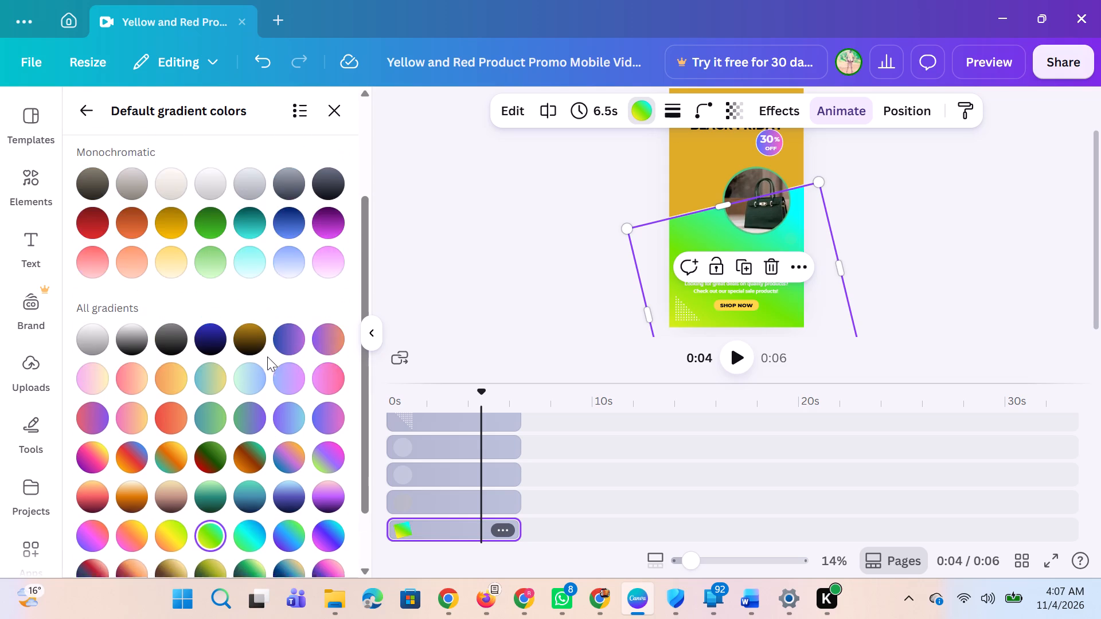
scroll(267, 356, up, 1)
click(297, 278)
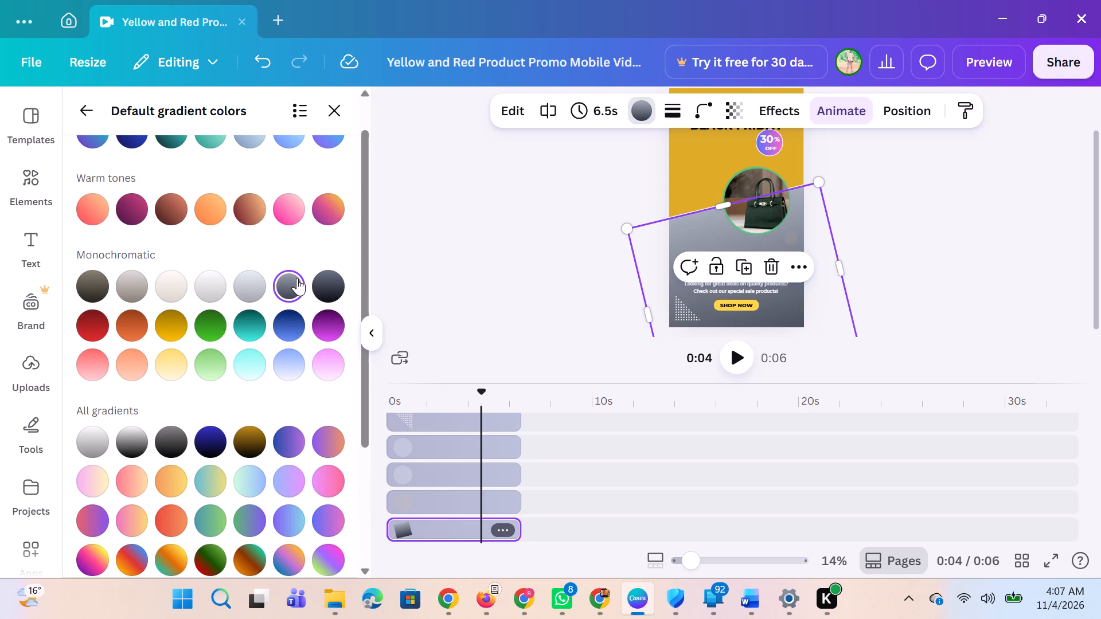
click(480, 280)
Change the page's background colour to the pale pinkish grey from the handbag photo's colours.
click(683, 173)
click(683, 173)
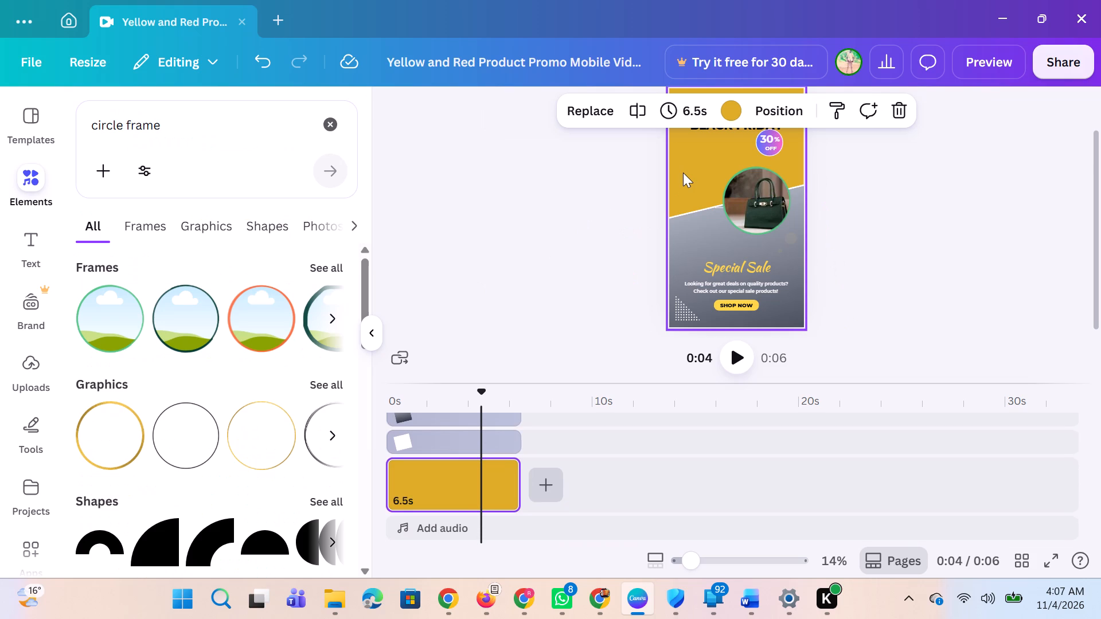
click(462, 487)
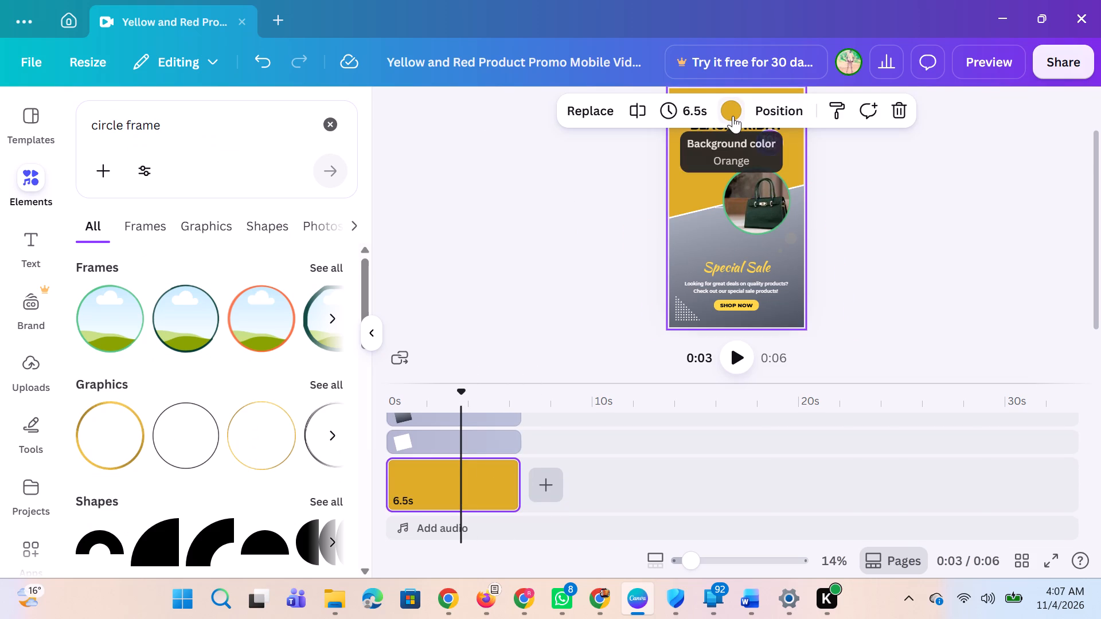
click(733, 116)
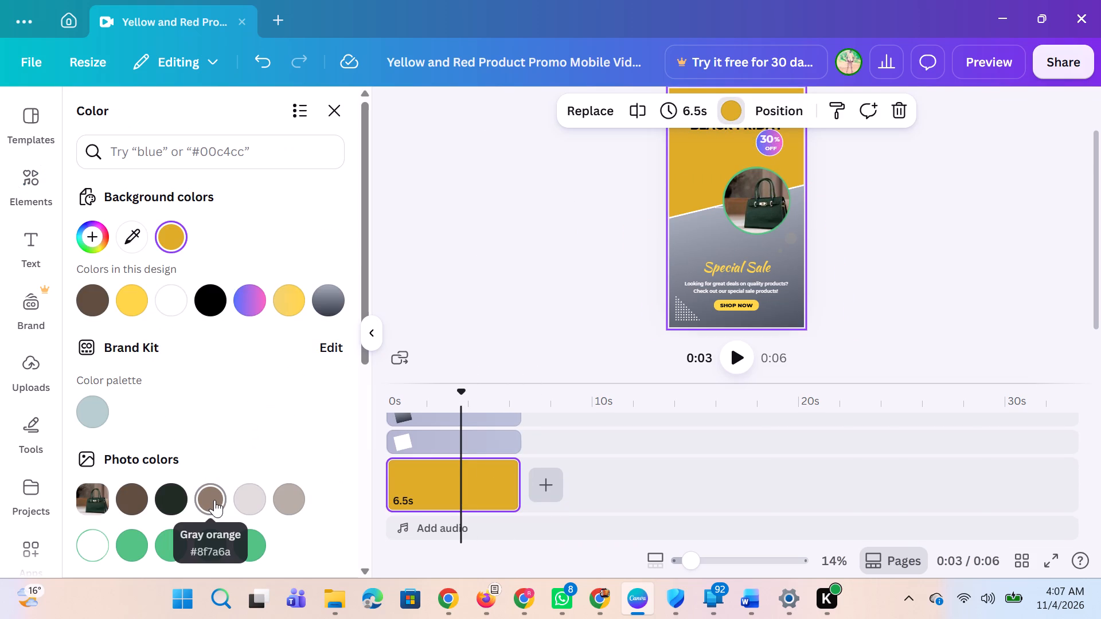
click(214, 500)
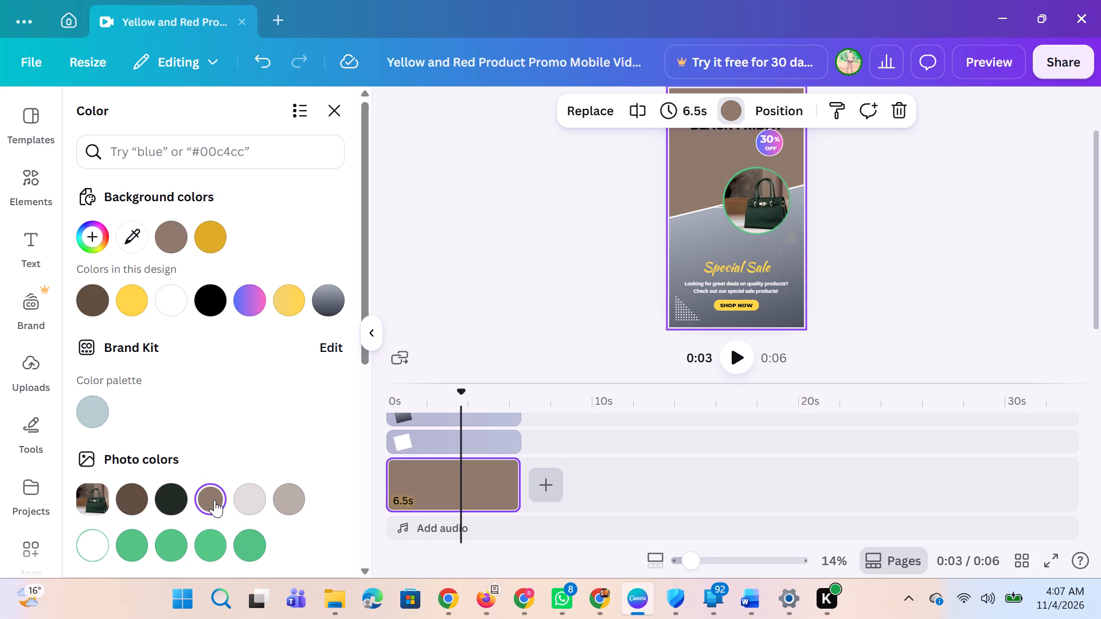
click(254, 492)
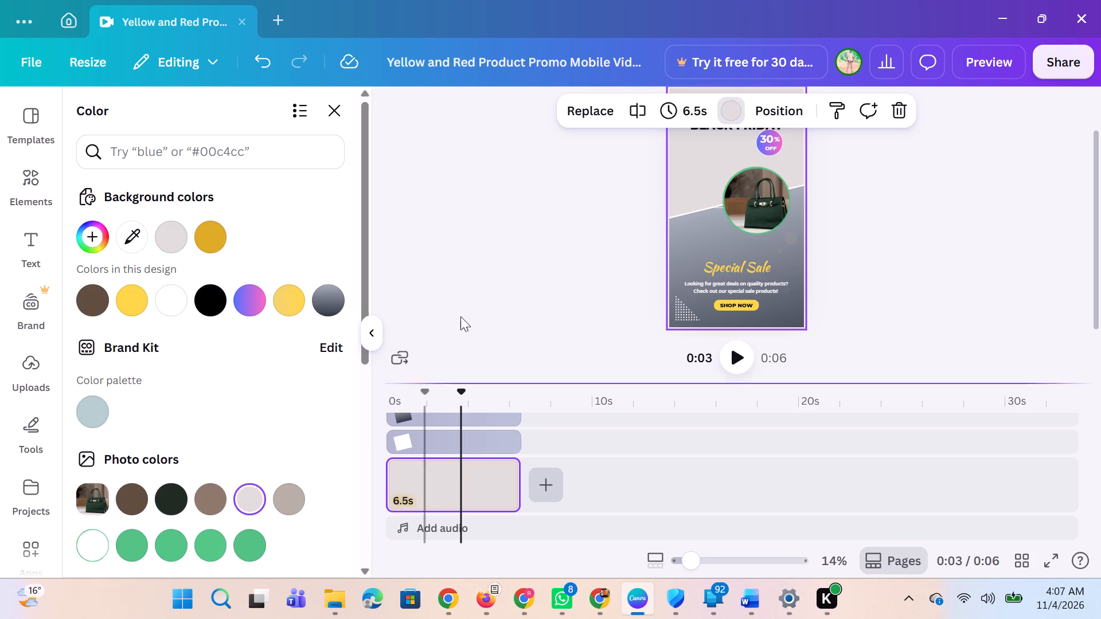
click(463, 312)
click(463, 312)
Enlarge the winged logo mark above the BLACK FRIDAY headline to roughly twice its size.
scroll(463, 312, up, 1)
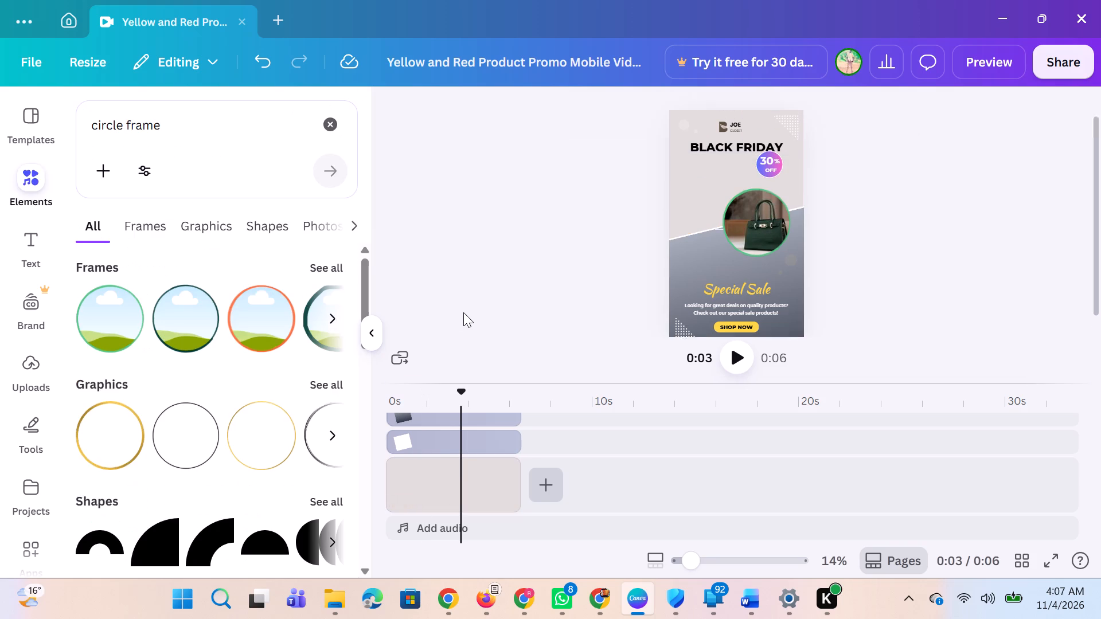
scroll(463, 312, up, 1)
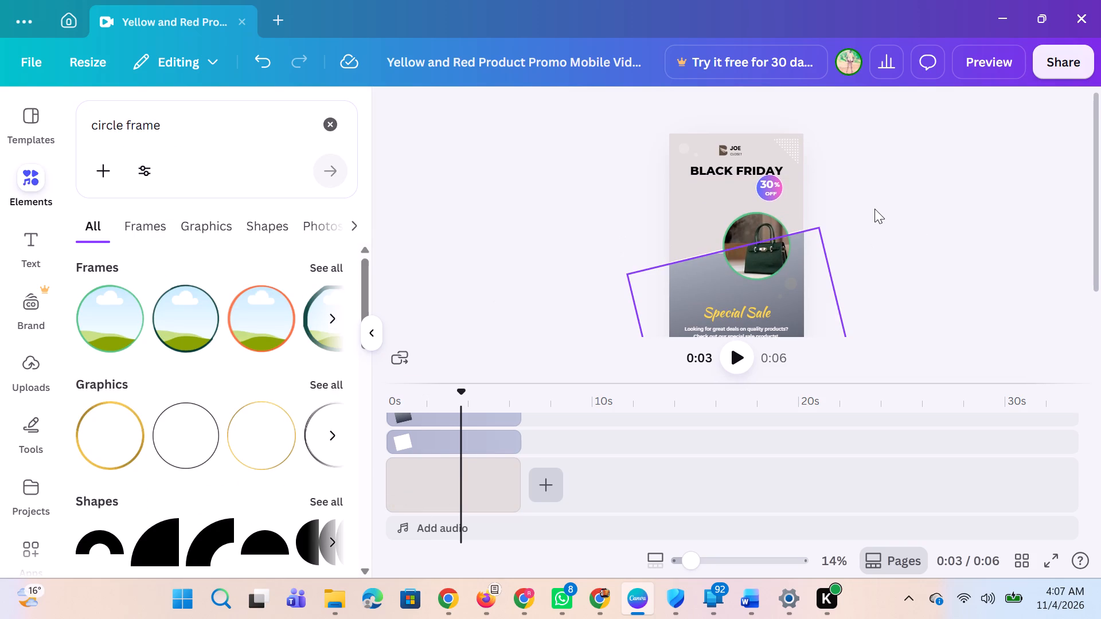
scroll(874, 209, up, 2)
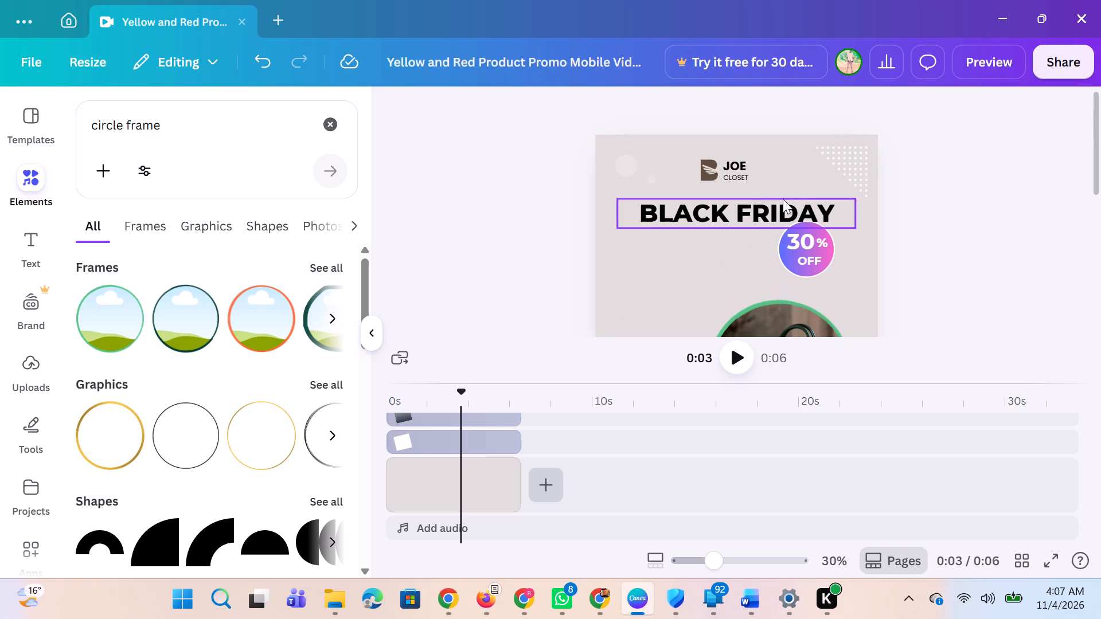
click(712, 168)
drag(701, 156, 684, 156)
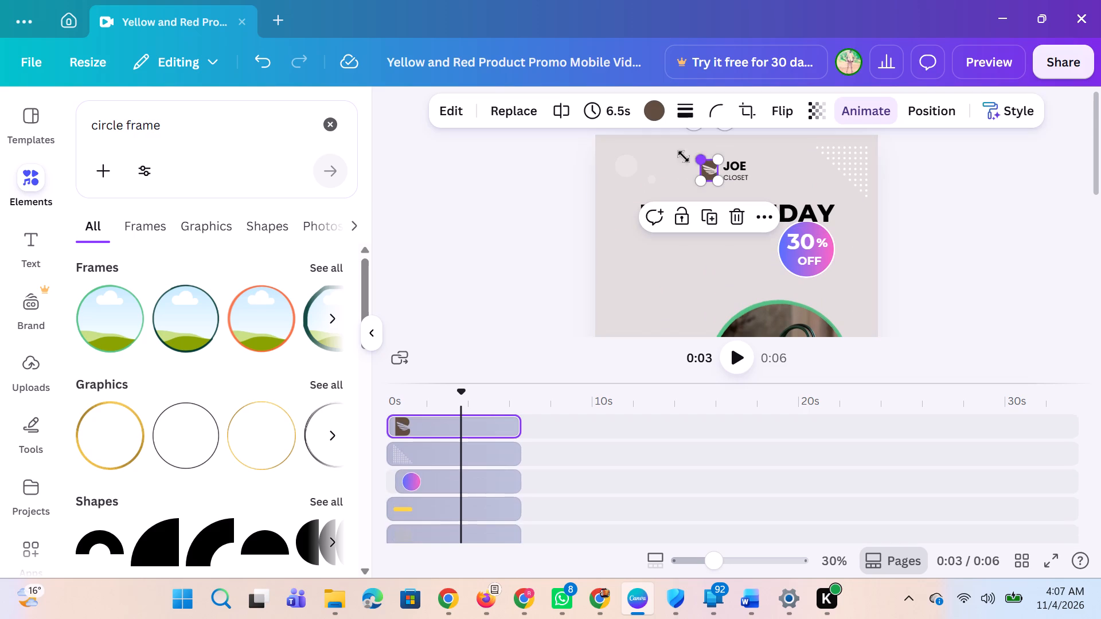
drag(684, 156, 661, 158)
Enlarge the JOE text to about size 58.7 and place it beside the upper part of the logo mark.
click(732, 163)
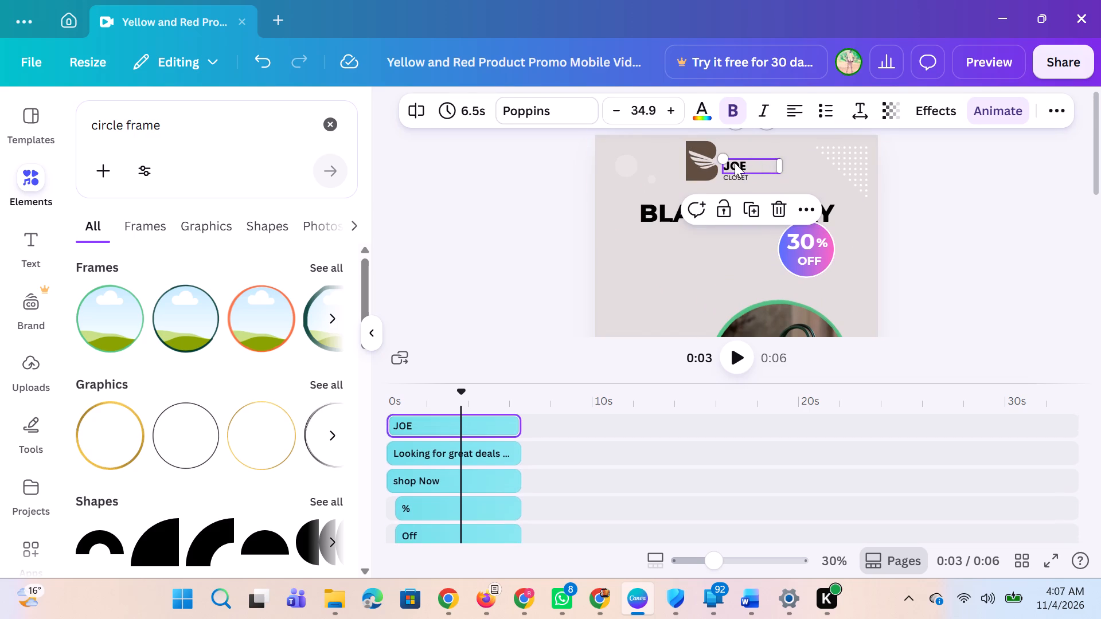
drag(741, 162, 743, 149)
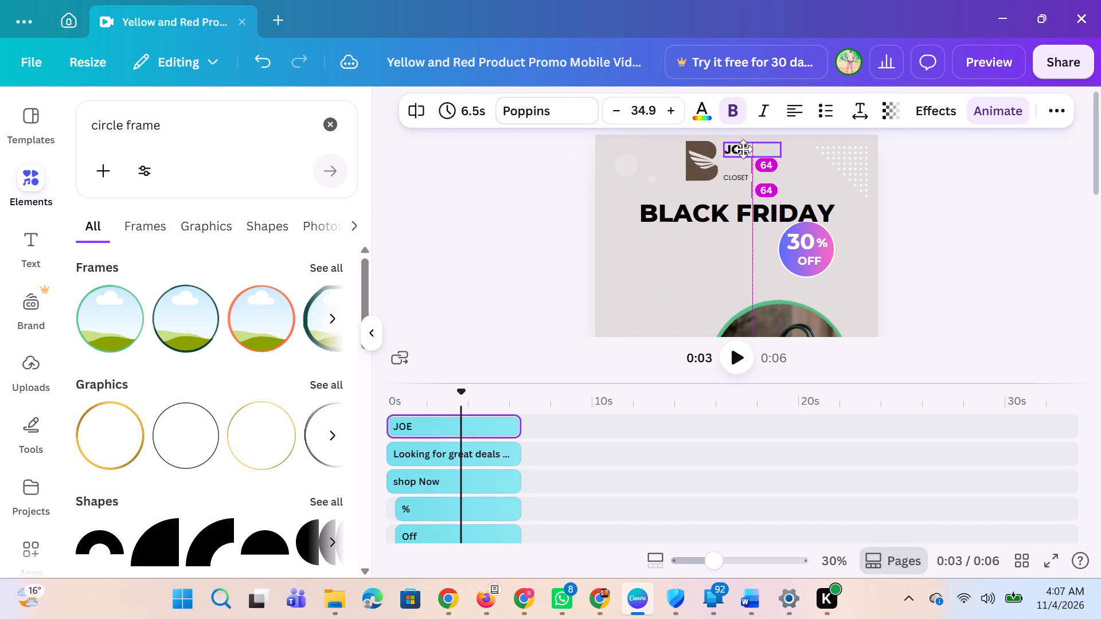
drag(743, 149, 792, 157)
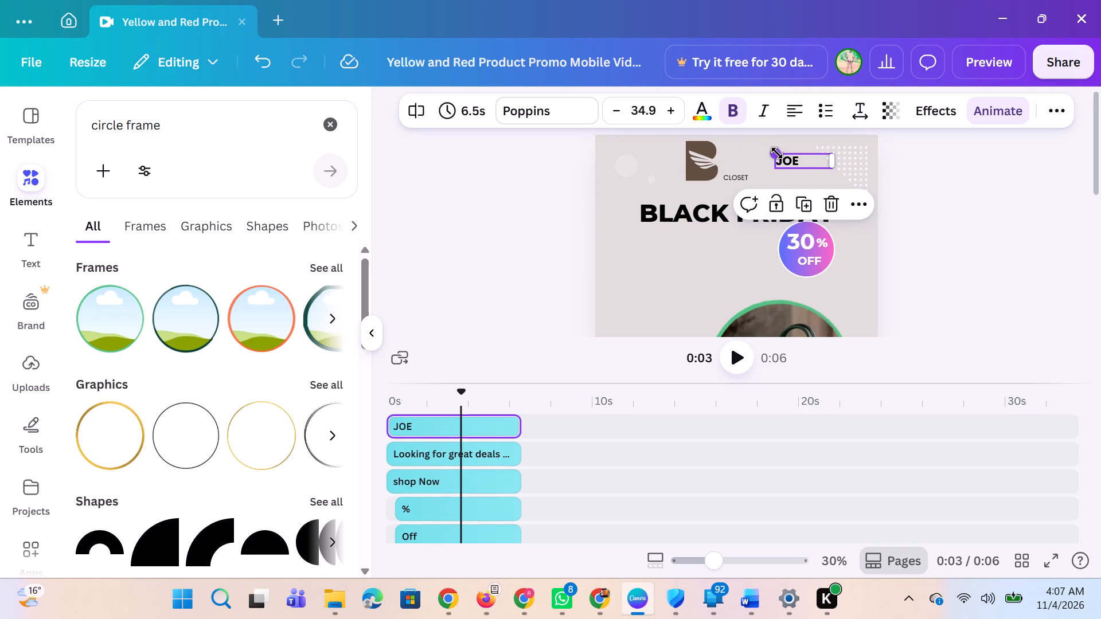
drag(777, 154, 742, 148)
drag(778, 153, 766, 152)
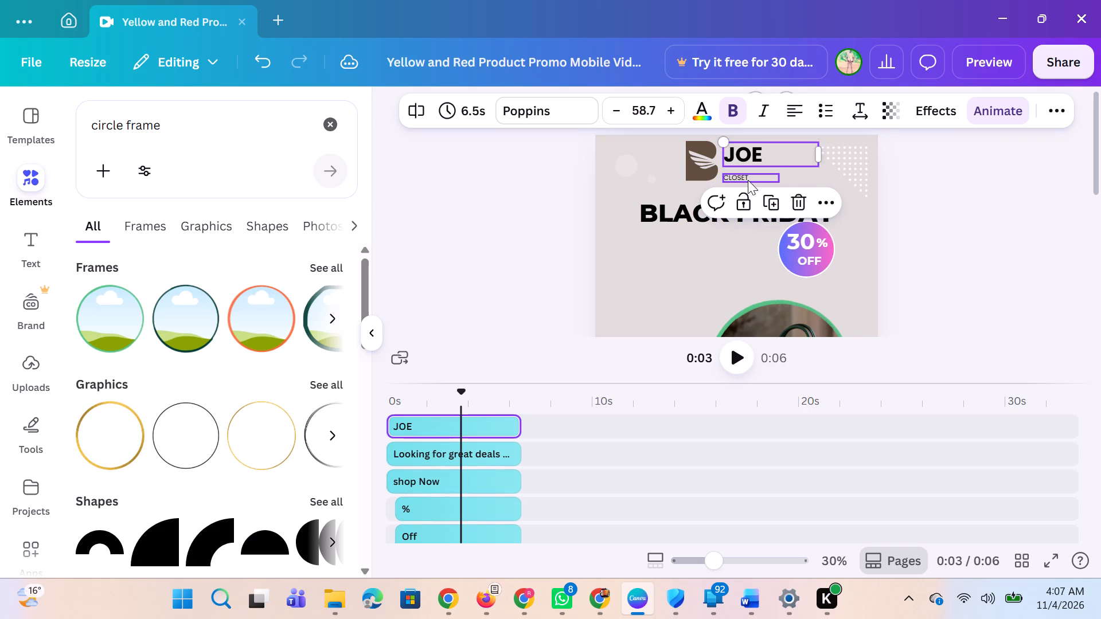
Enlarge the small CLOSET text below JOE to about size 52.6.
drag(748, 180, 780, 181)
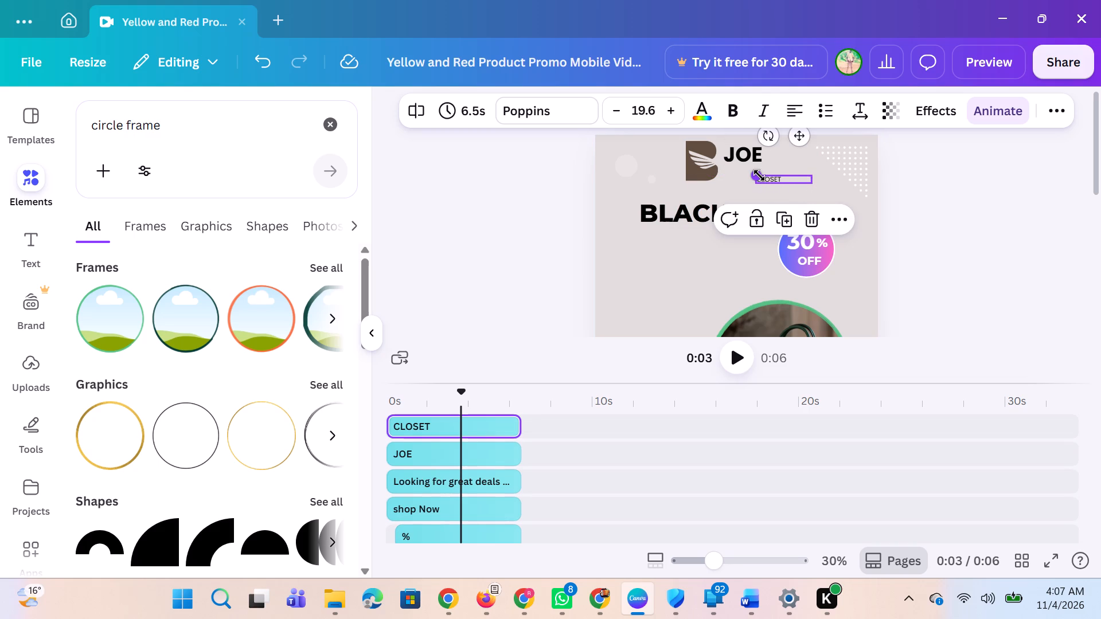
drag(758, 177, 665, 156)
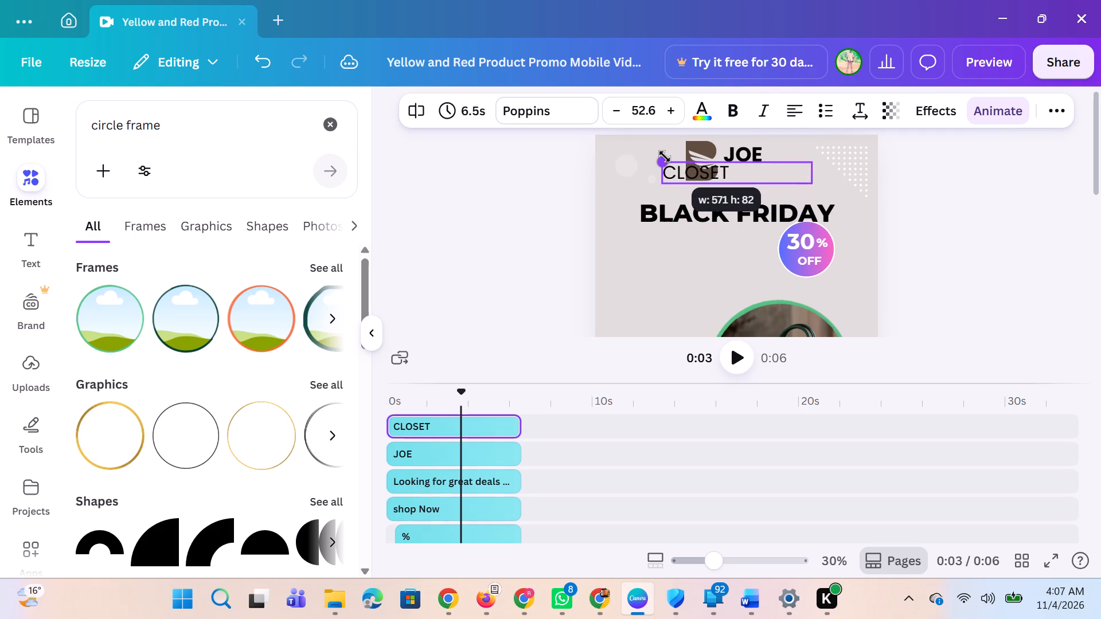
drag(952, 192, 1005, 207)
click(1005, 207)
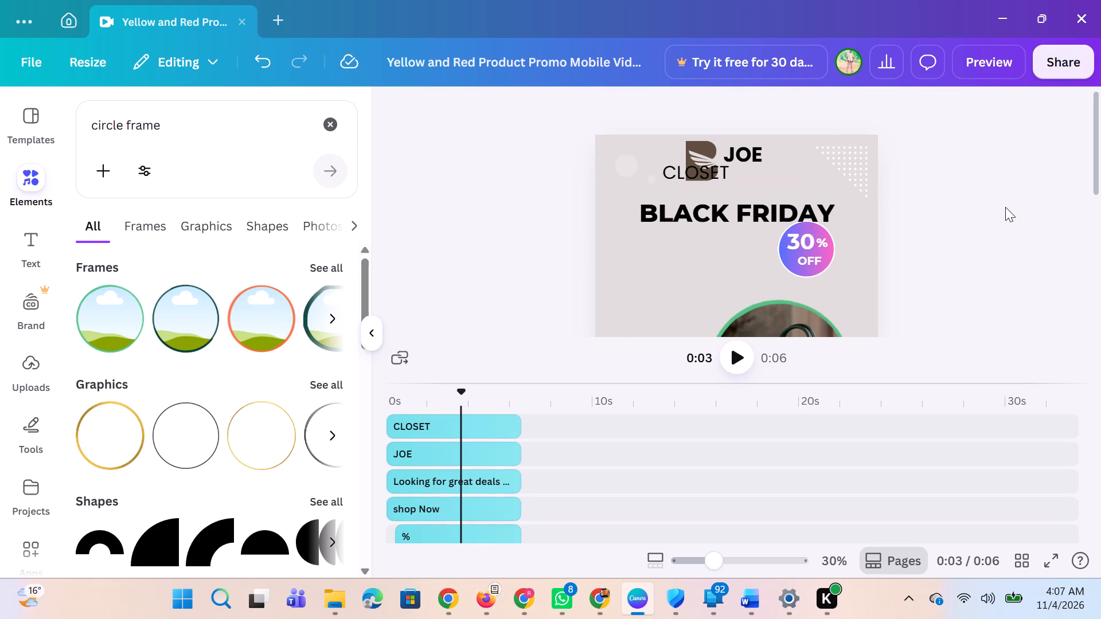
Nudge the CLOSET text directly beneath JOE, beside the lower part of the winged logo mark and left-aligned with JOE.
click(715, 171)
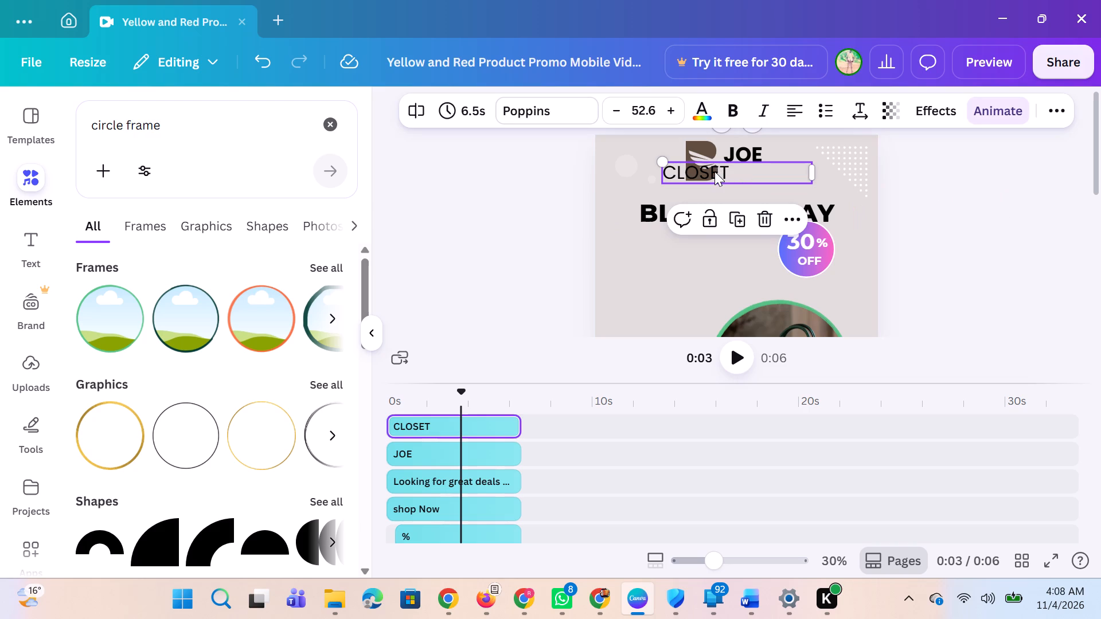
key(Right)
key(Right)
key(Right)
key(Right)
key(Right)
key(Right)
key(Right)
key(Right)
key(Right)
key(Right)
key(Right)
key(Right)
key(Right)
key(Right)
key(Right)
key(Right)
key(Right)
key(Right)
key(Right)
key(Right)
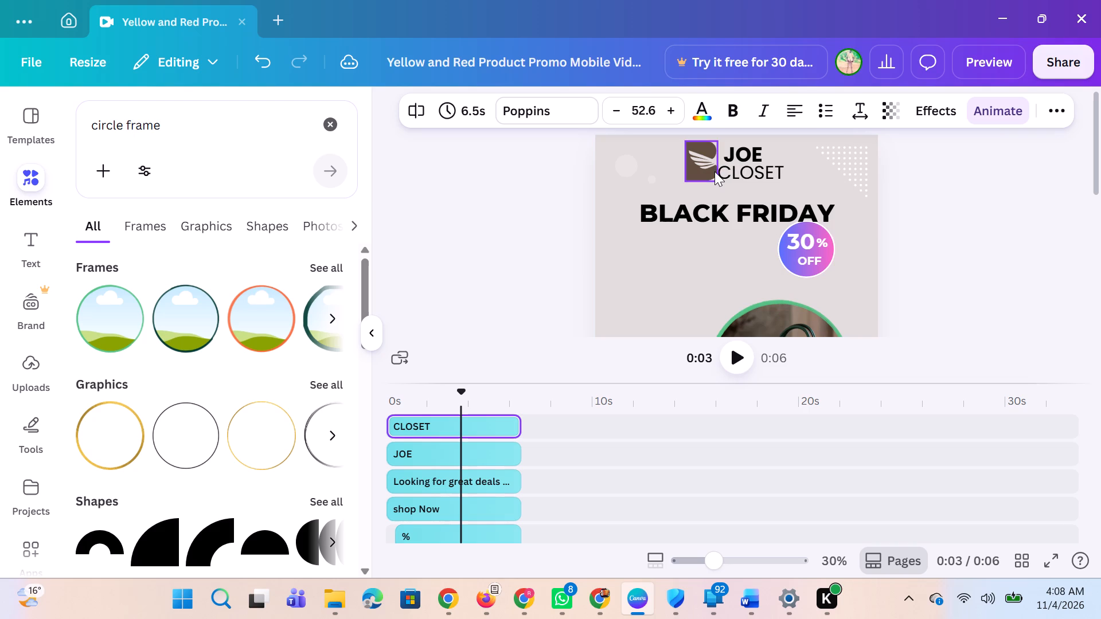
key(Down)
key(Down)
key(Down)
key(Down)
key(Down)
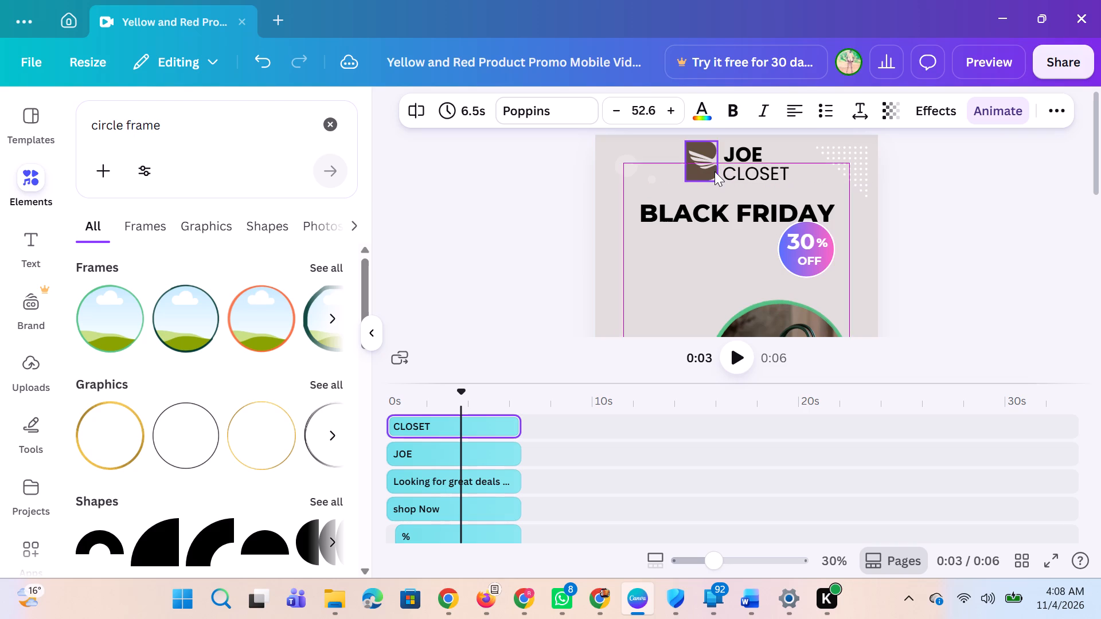
key(Down)
key(Down)
key(Down)
key(Down)
key(Down)
key(Down)
key(Down)
key(Down)
key(Down)
key(Down)
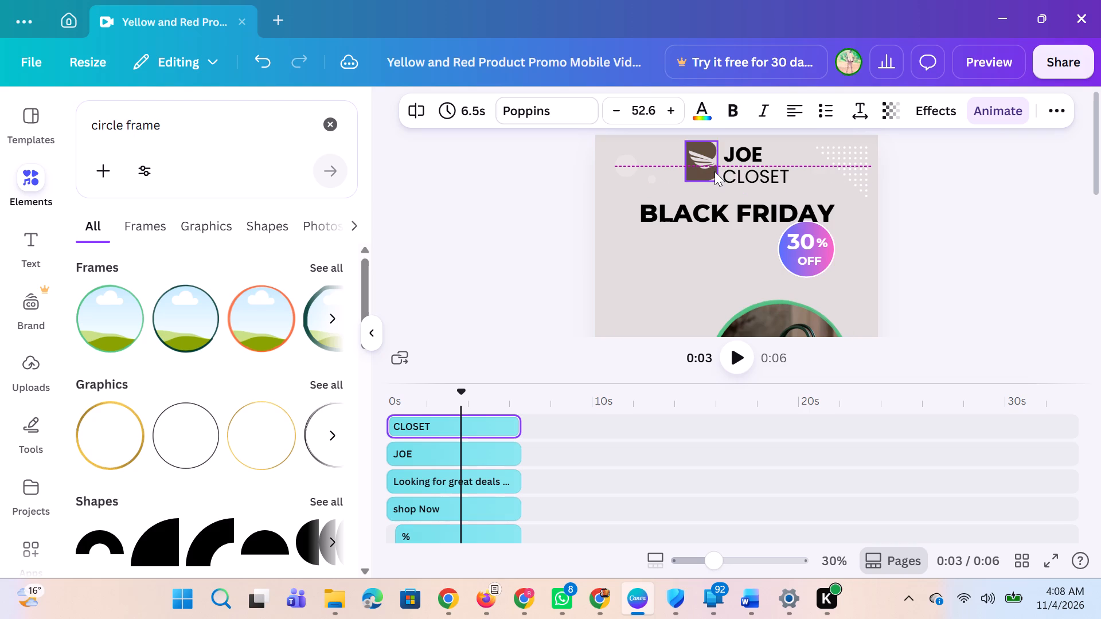
key(Up)
key(Up)
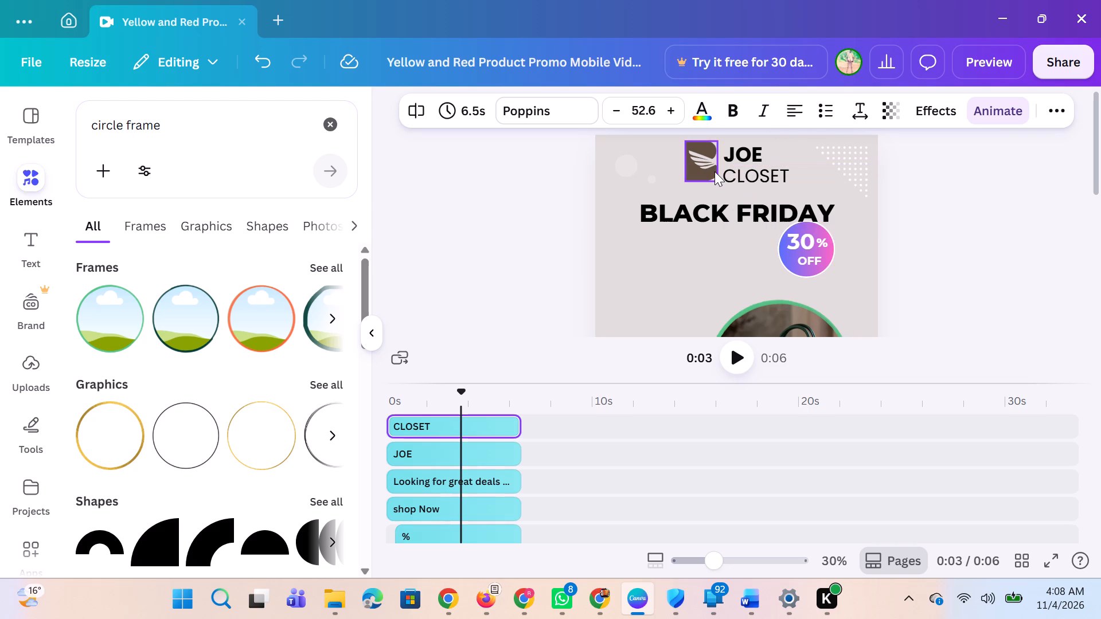
key(Up)
key(Up)
key(Up)
key(Up)
key(Down)
key(Down)
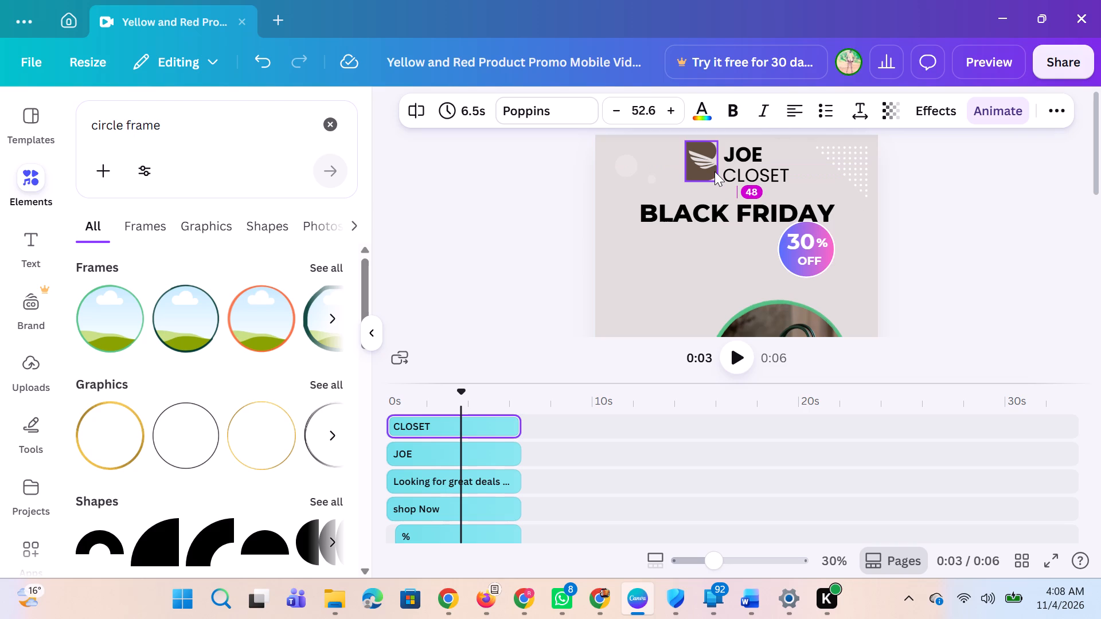
key(Down)
key(Up)
key(Up)
key(Up)
key(Up)
key(Up)
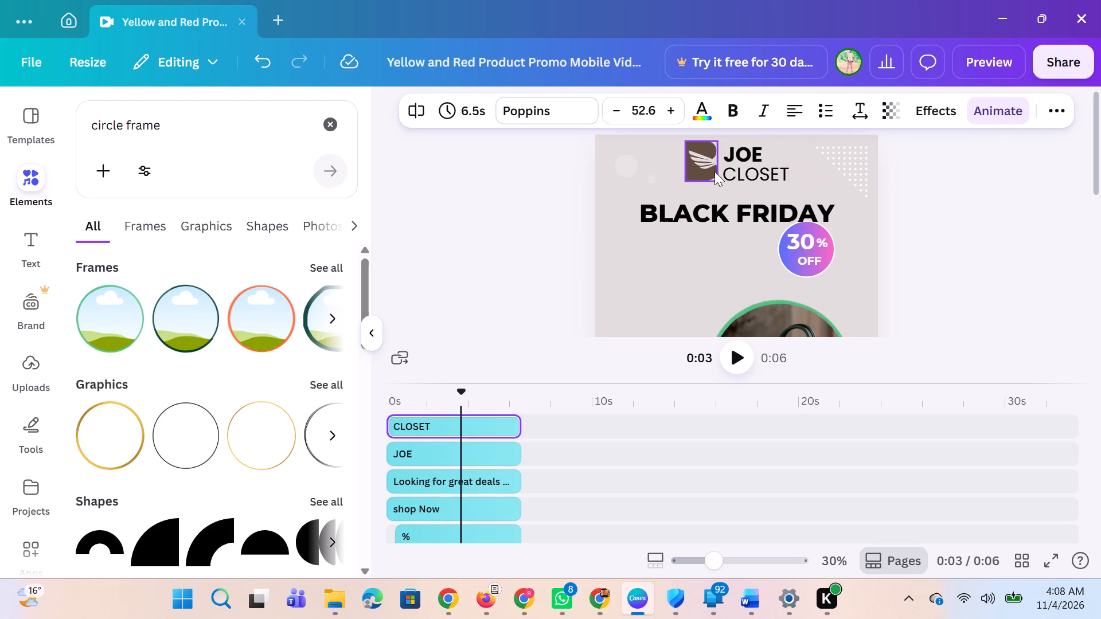
key(Down)
key(Down)
key(Down)
key(Down)
key(Down)
key(Down)
key(Down)
key(Down)
key(Down)
key(Down)
key(Up)
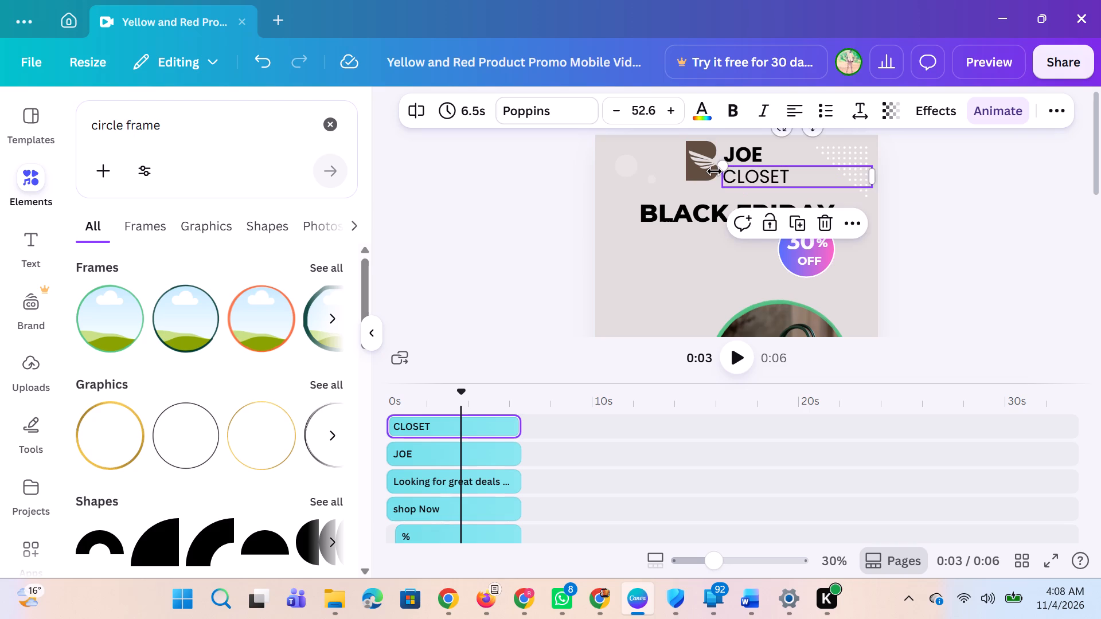
key(Up)
key(Up)
key(Up)
key(Up)
key(Up)
key(Up)
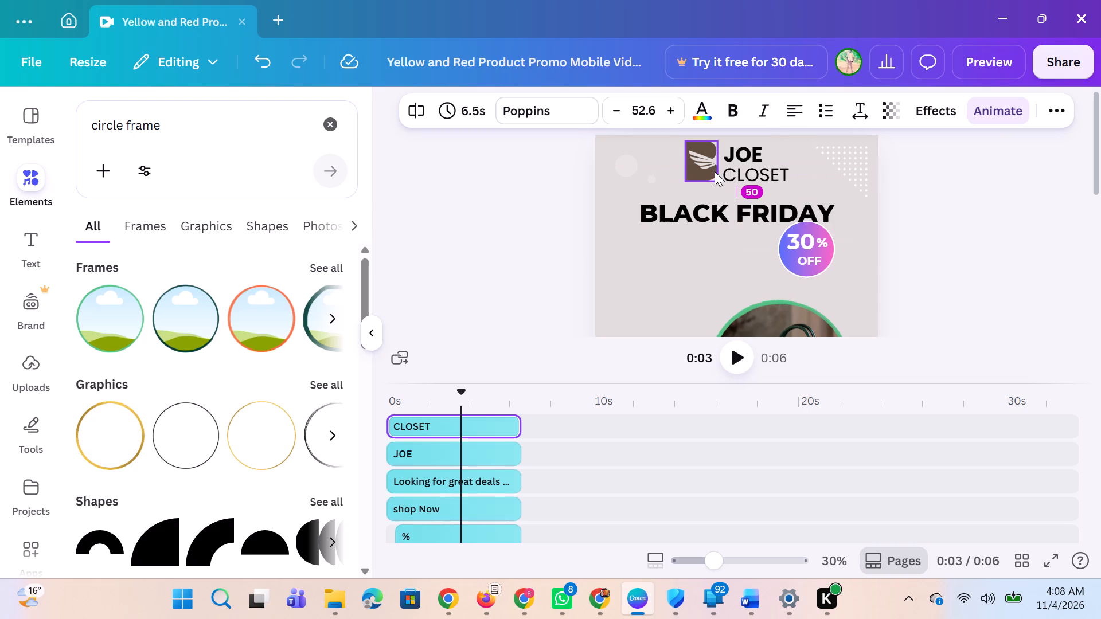
Change the JOE text to JOE'S.
click(747, 154)
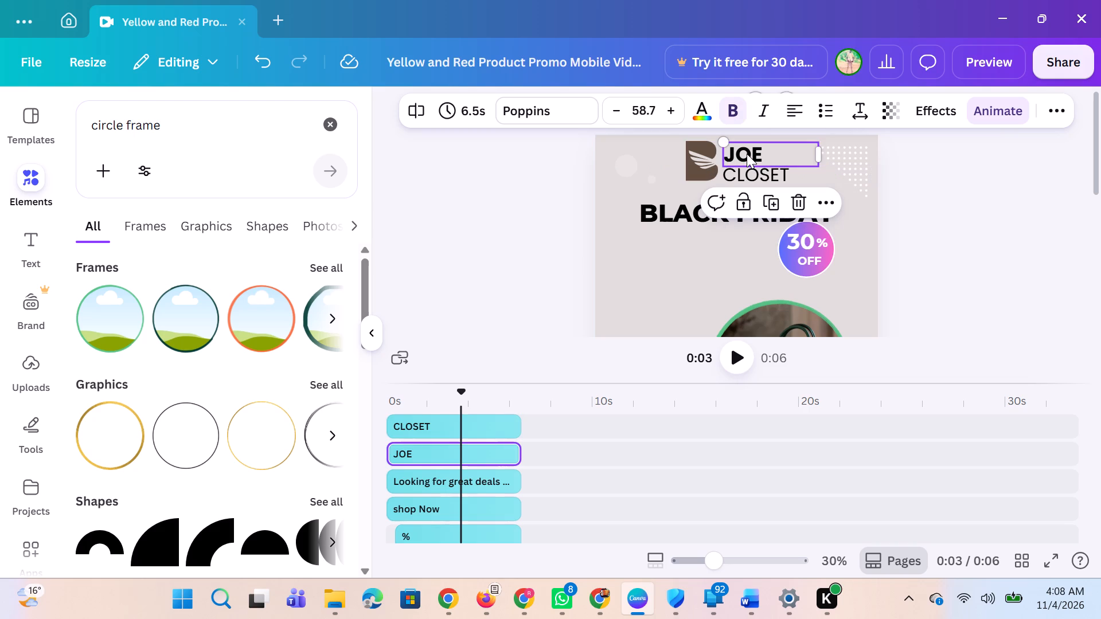
click(768, 151)
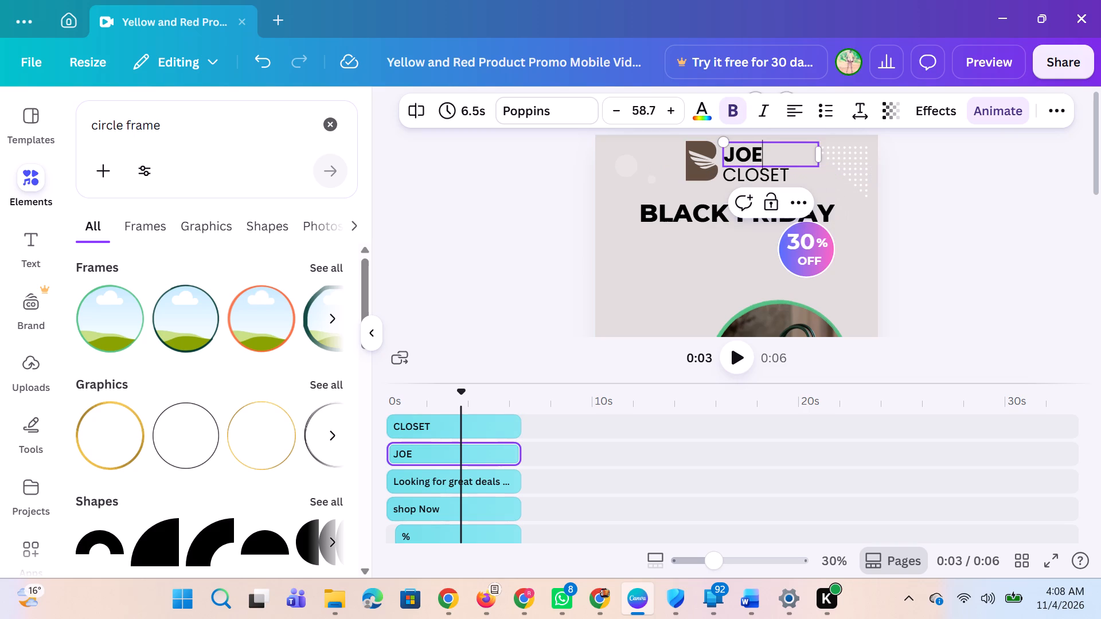
key(apostrophe)
key(s)
key(BackSpace)
key(shift+s)
click(963, 241)
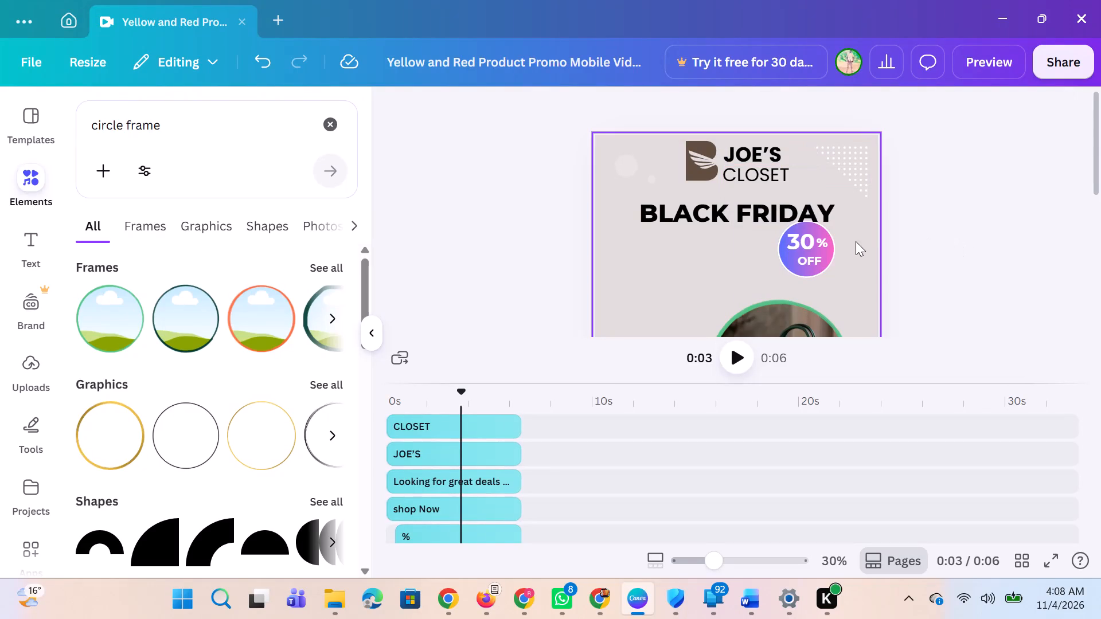
Group the discount badge's circle with its 30, % and OFF texts.
drag(899, 245, 833, 252)
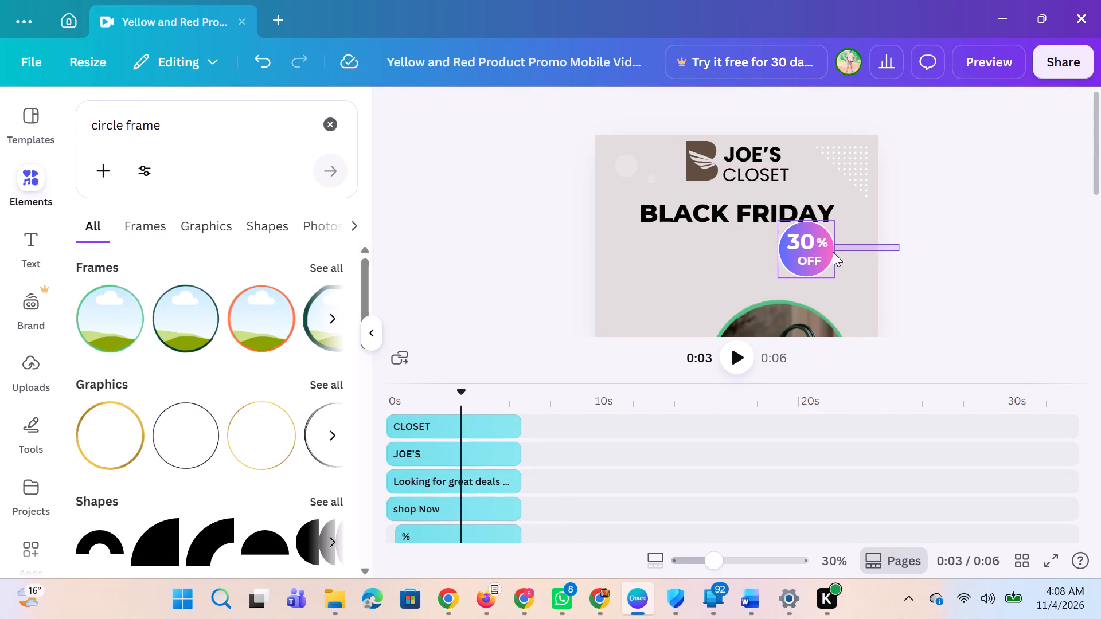
drag(833, 252, 799, 254)
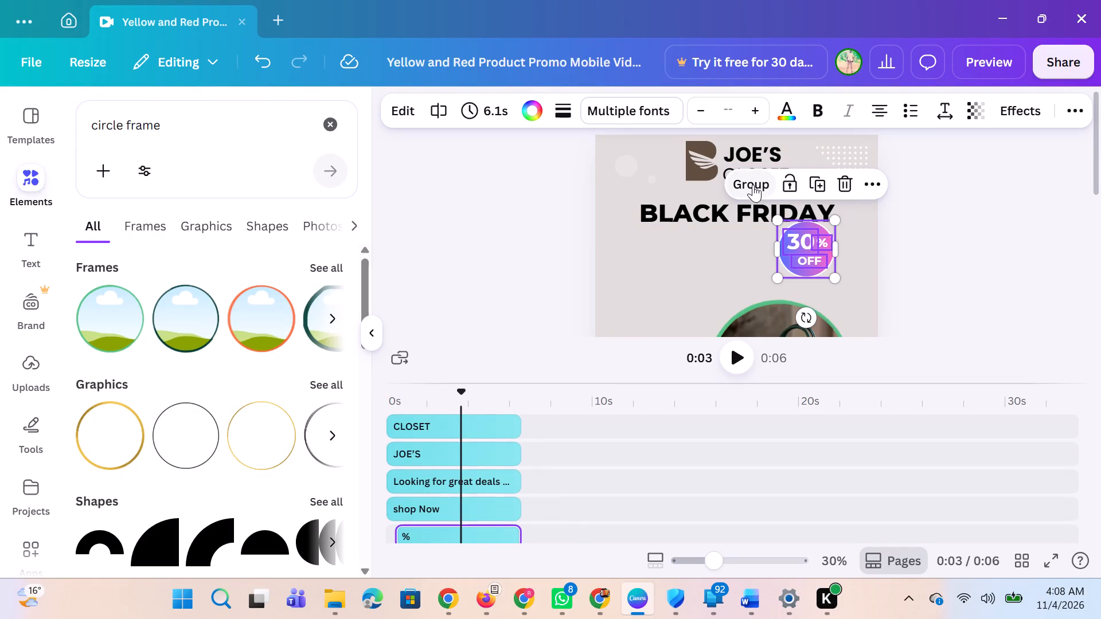
click(753, 185)
click(995, 270)
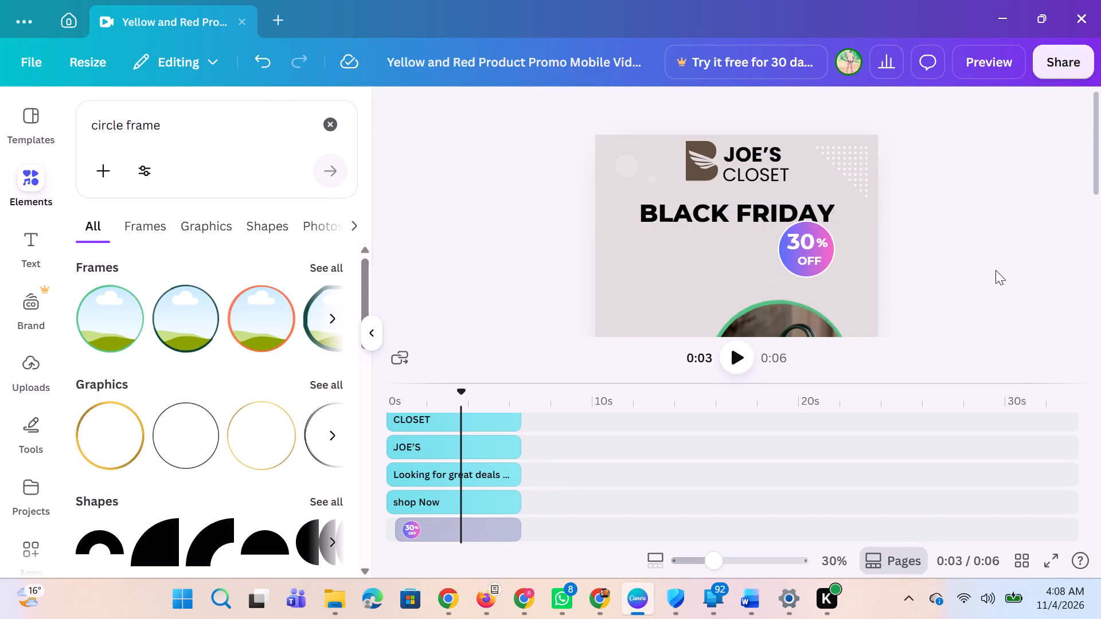
Nudge the grouped 30% OFF badge slightly down and to the right, clear of the BLACK FRIDAY headline.
click(812, 257)
key(Down)
key(Down)
key(Down)
key(Down)
key(Down)
key(Down)
key(Down)
key(Down)
key(Down)
key(Down)
key(Down)
key(Down)
key(Down)
key(Down)
key(Down)
key(Down)
key(Down)
key(Down)
key(Down)
key(Down)
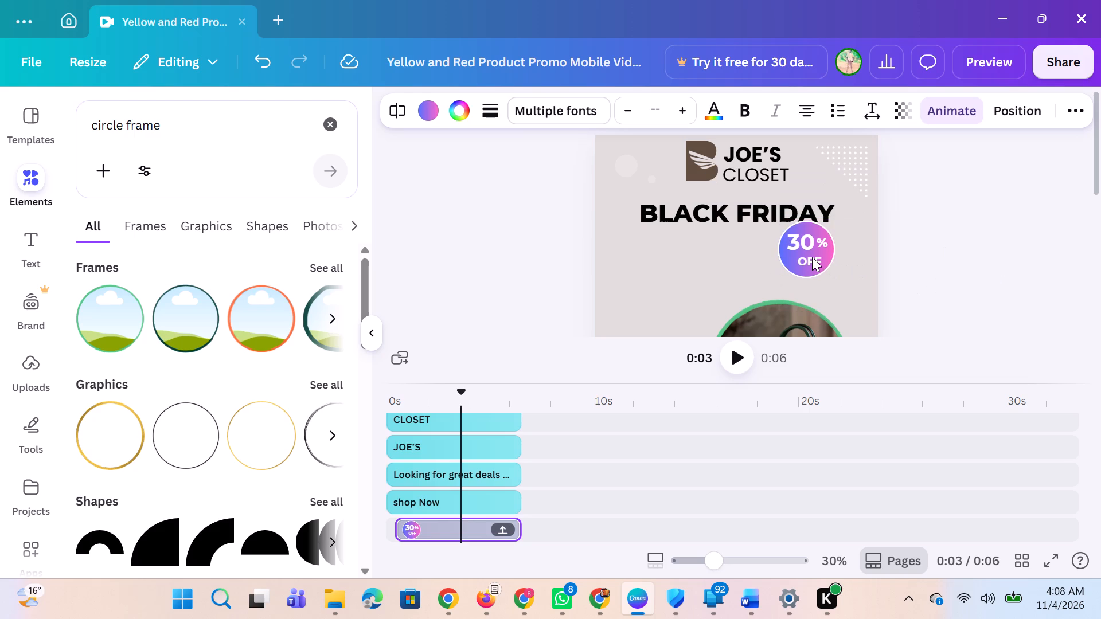
key(Right)
key(Right)
key(Right)
key(Right)
key(Right)
key(Right)
key(Right)
key(Right)
key(Right)
key(Right)
key(Right)
key(Right)
key(Right)
key(Right)
key(Right)
key(Right)
key(Right)
key(Right)
key(Right)
key(Right)
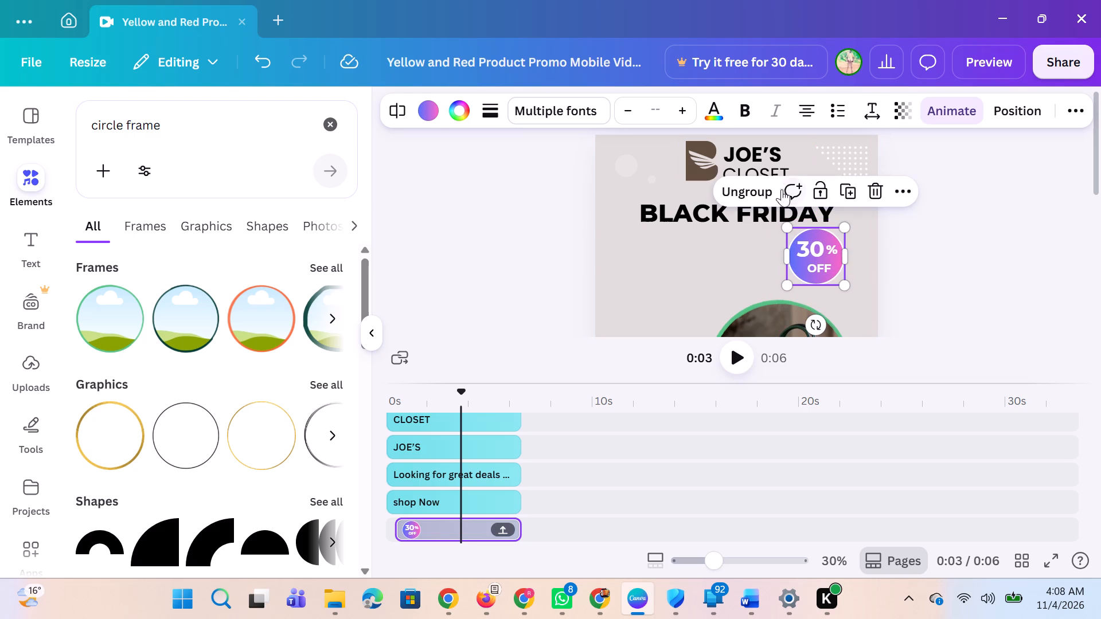
Duplicate the CLOSET text and place the copy below the BLACK FRIDAY headline, to the left of the discount badge.
click(766, 170)
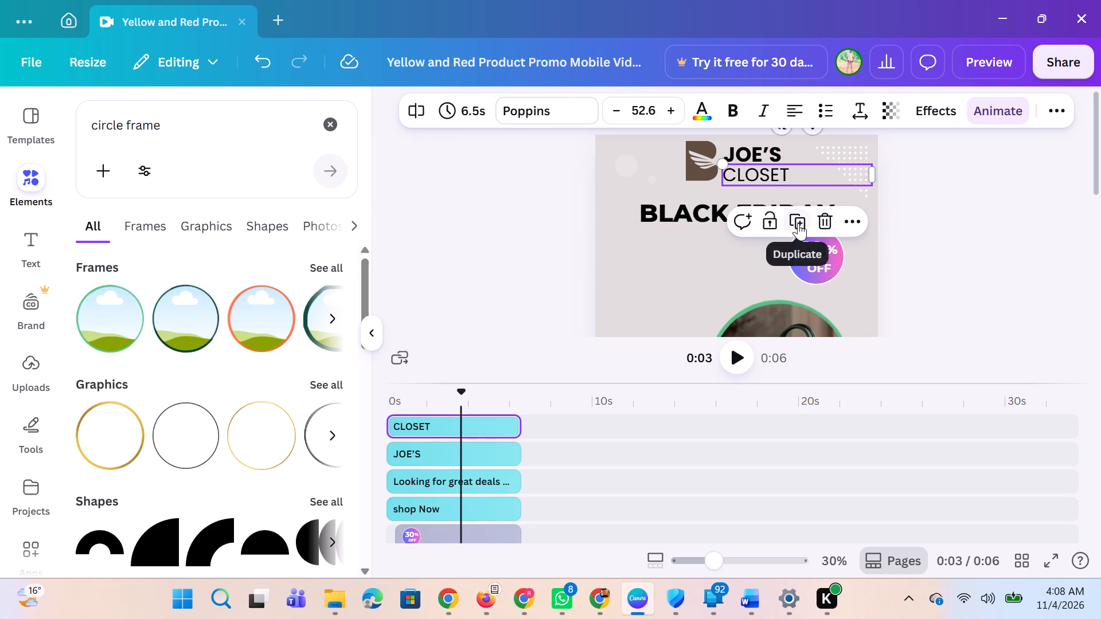
click(798, 223)
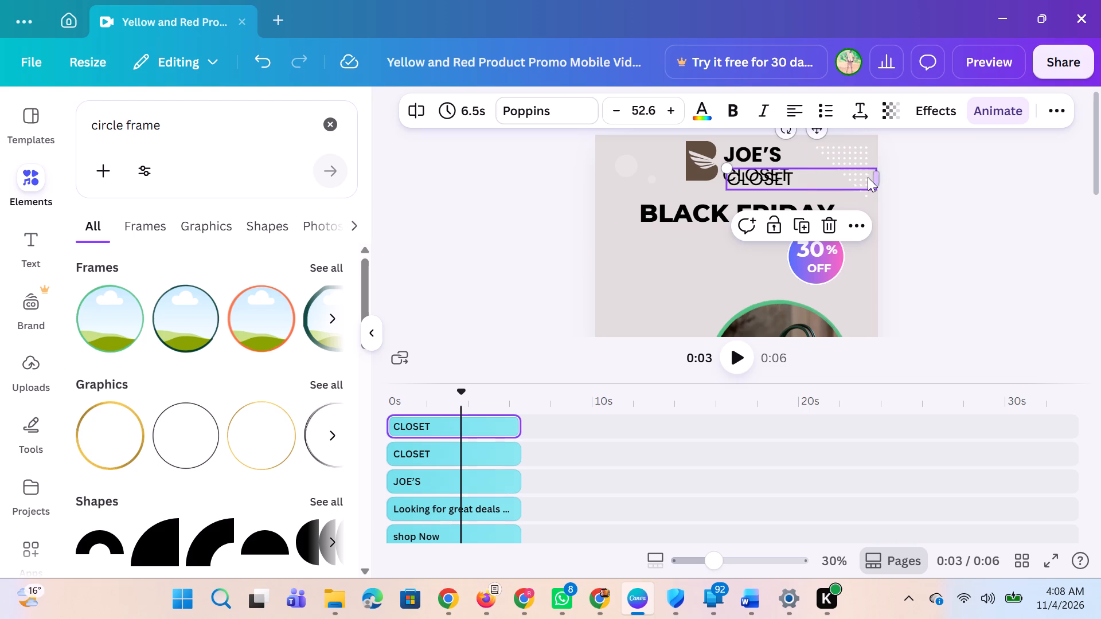
drag(854, 177, 776, 261)
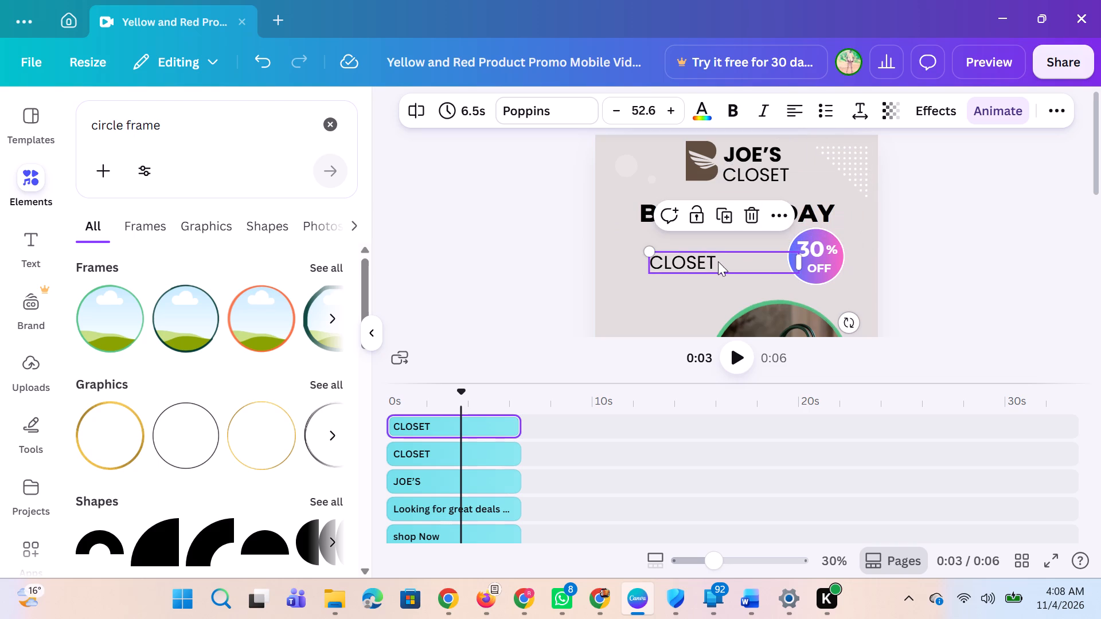
Replace the duplicated text with "Classy Handbag" followed by "you purchase" on a new line.
triple_click(702, 261)
click(702, 261)
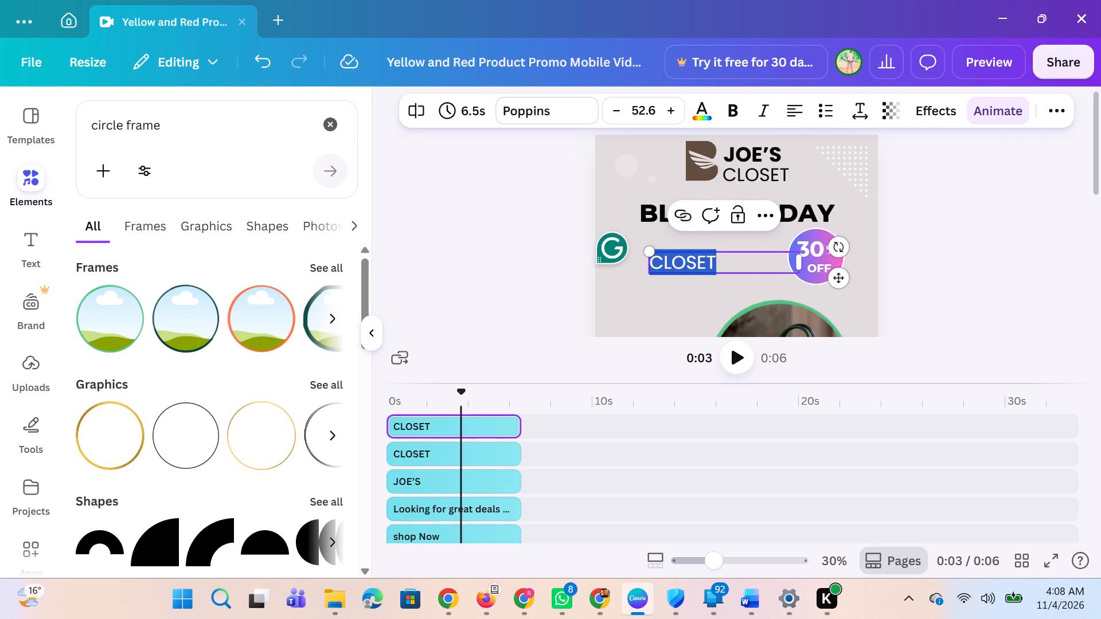
text(Classy)
key(space)
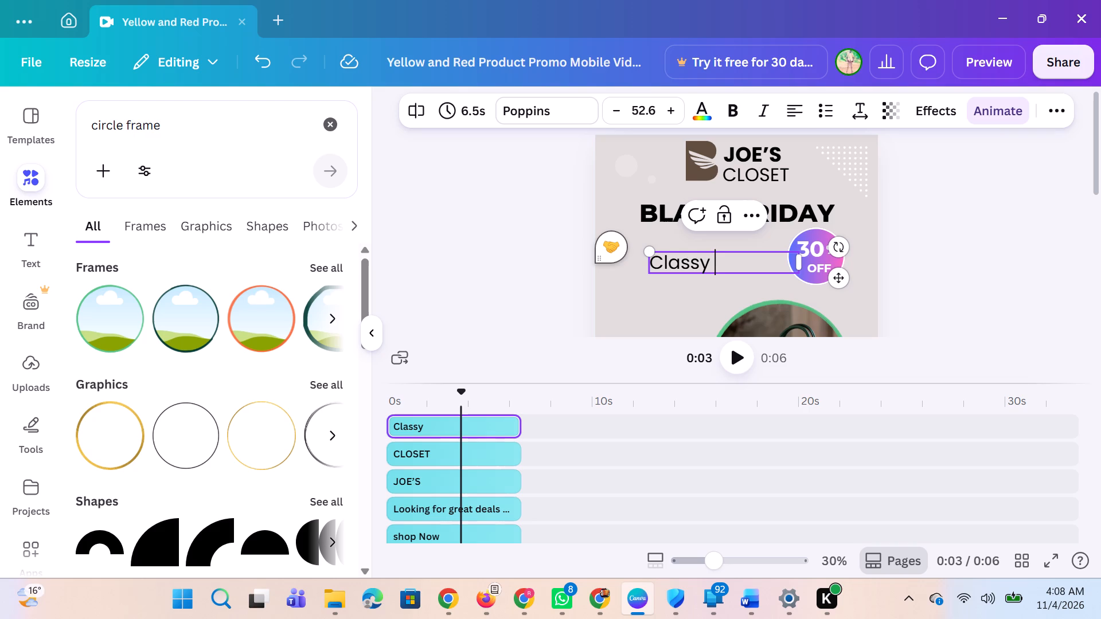
text(Handb)
key(g)
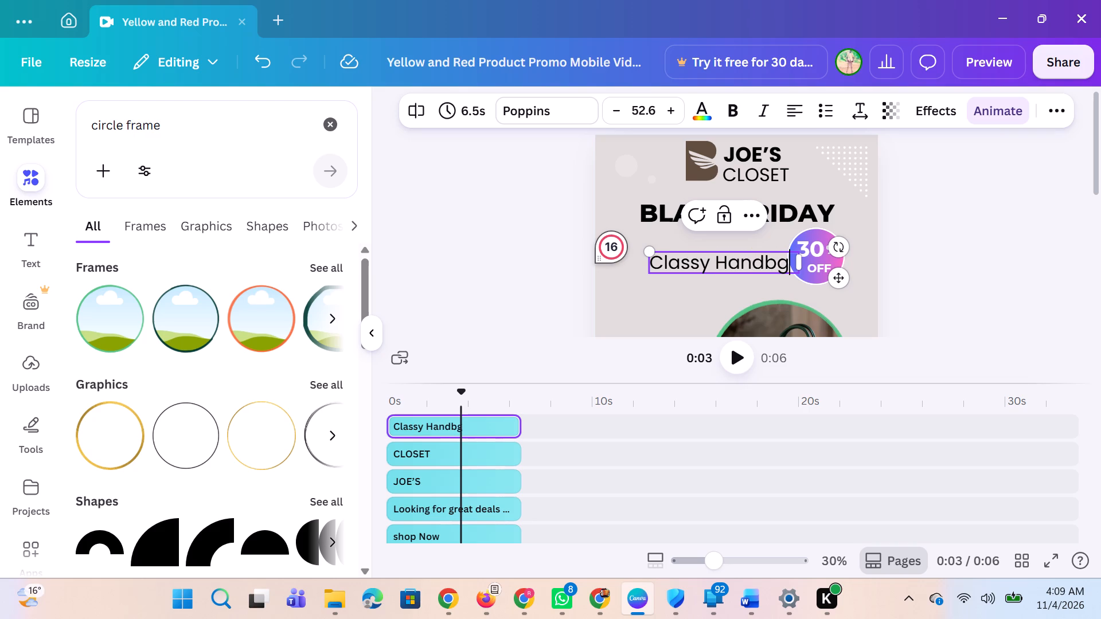
key(BackSpace)
key(a)
key(g)
key(shift+Return)
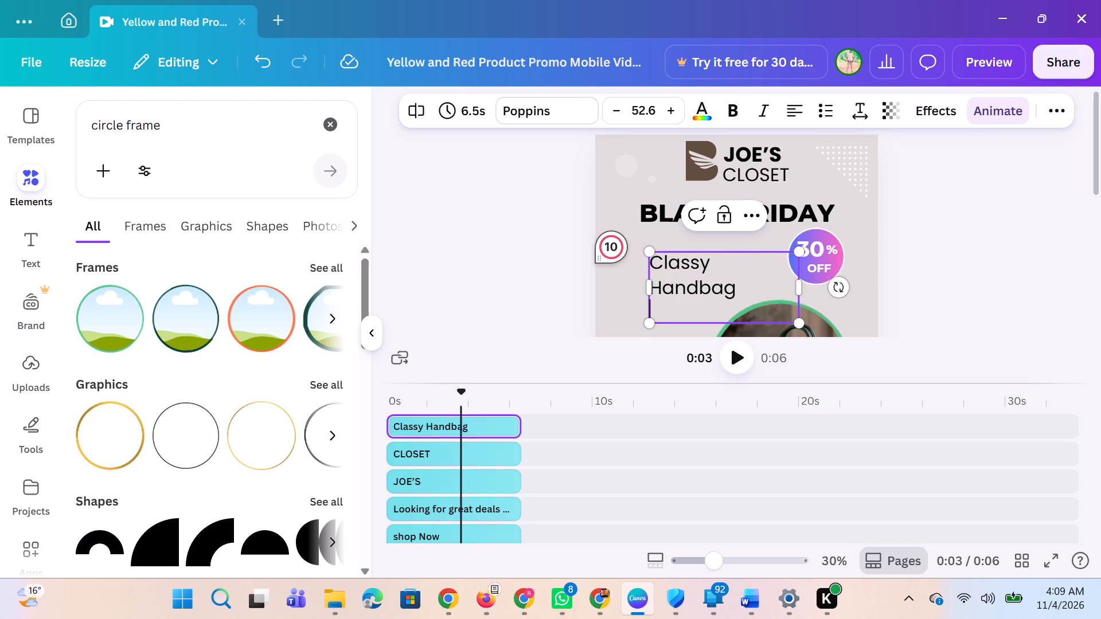
text(you purchase)
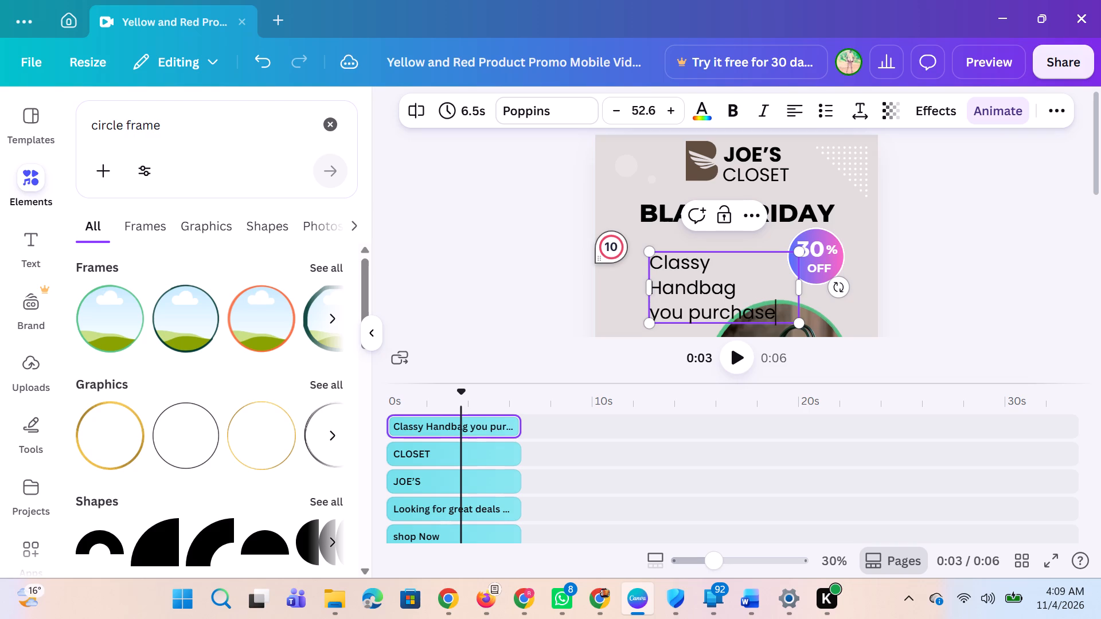
click(971, 248)
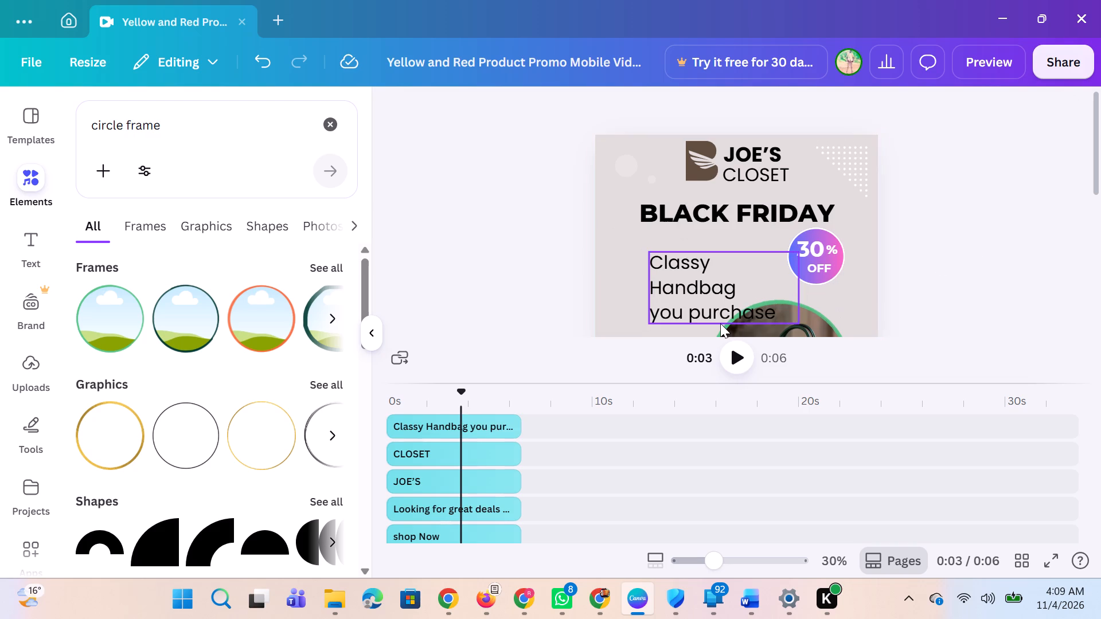
Resize the Classy Handbag tagline to font size 41.9 and fit its text box around two lines.
click(722, 280)
drag(722, 280, 697, 261)
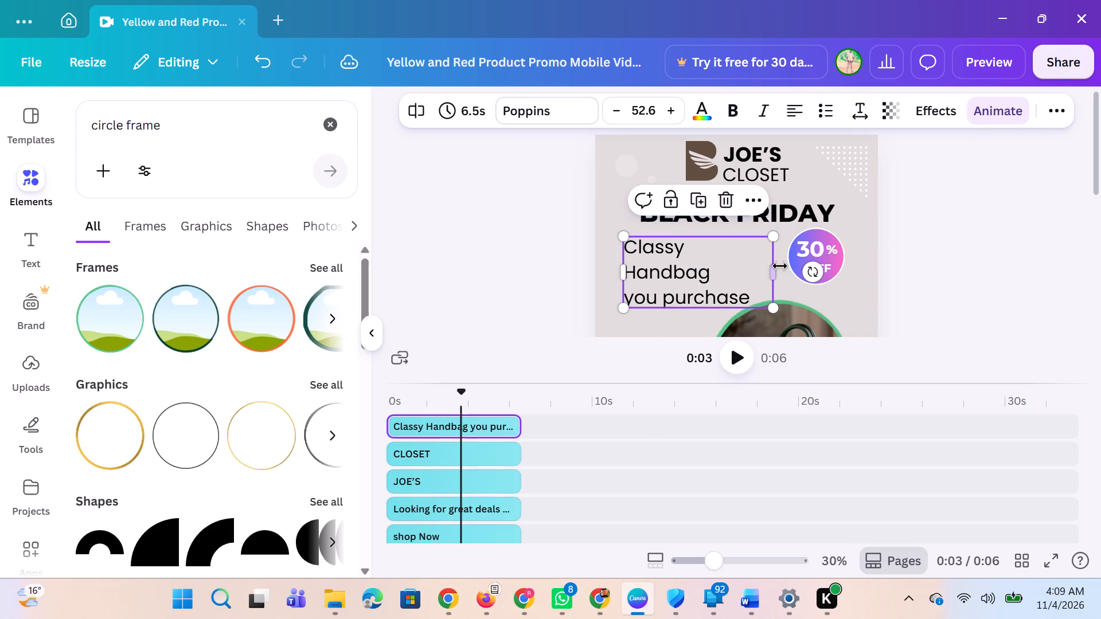
drag(771, 269, 778, 269)
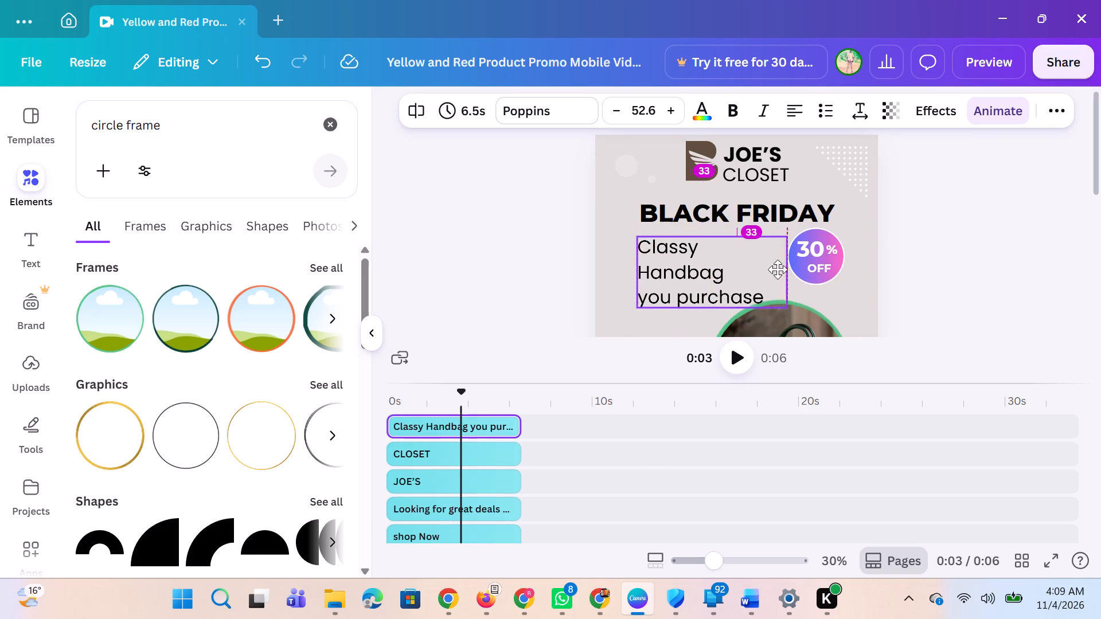
drag(778, 269, 736, 260)
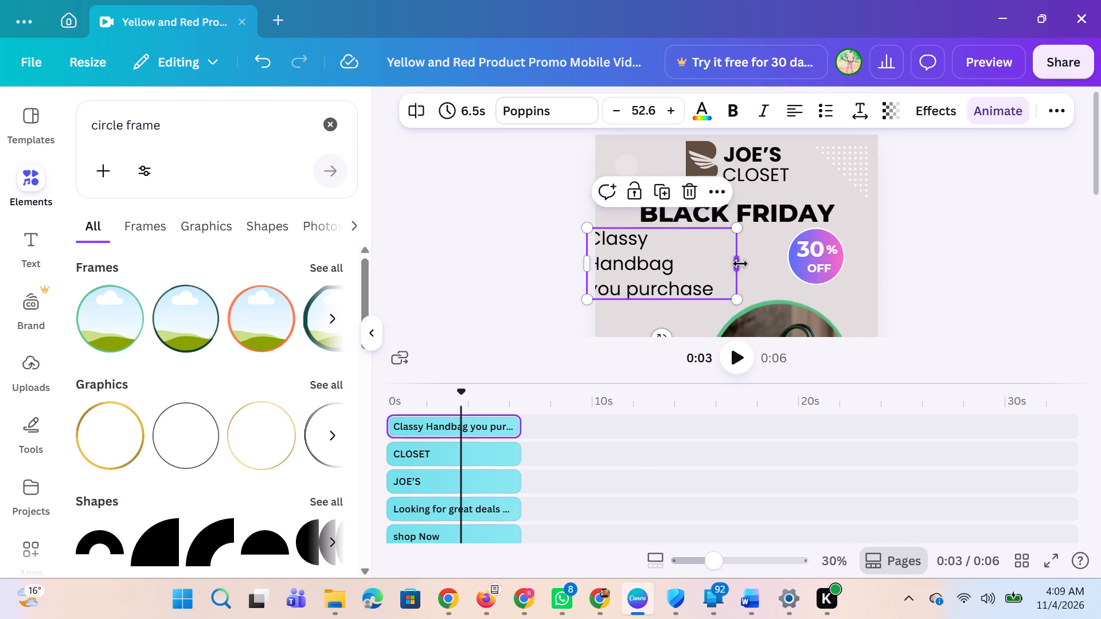
drag(740, 264, 869, 231)
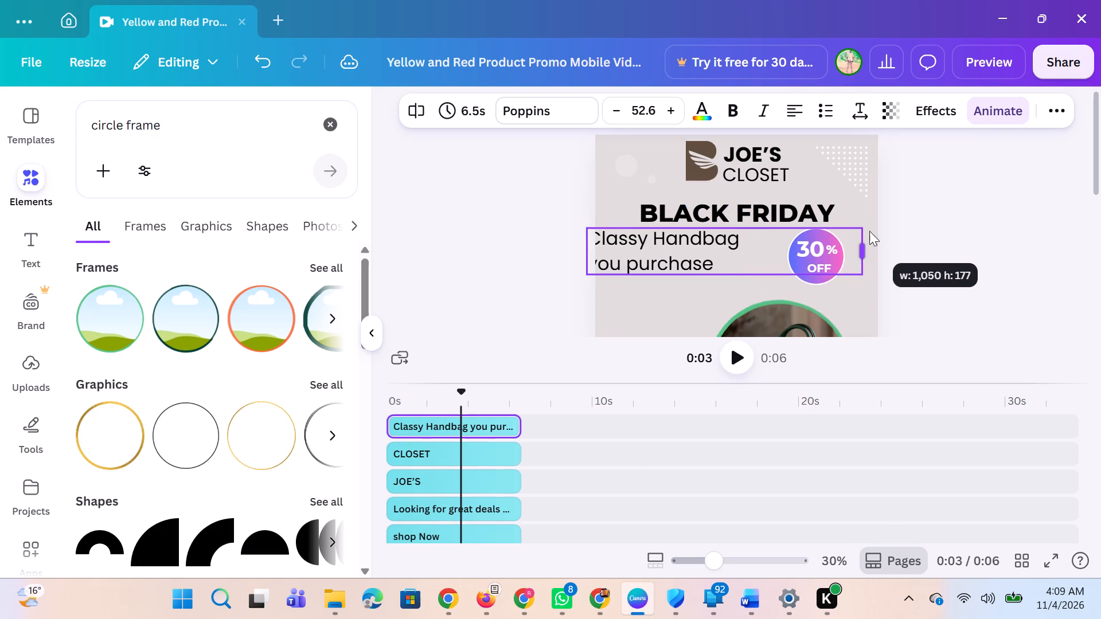
drag(869, 231, 1057, 221)
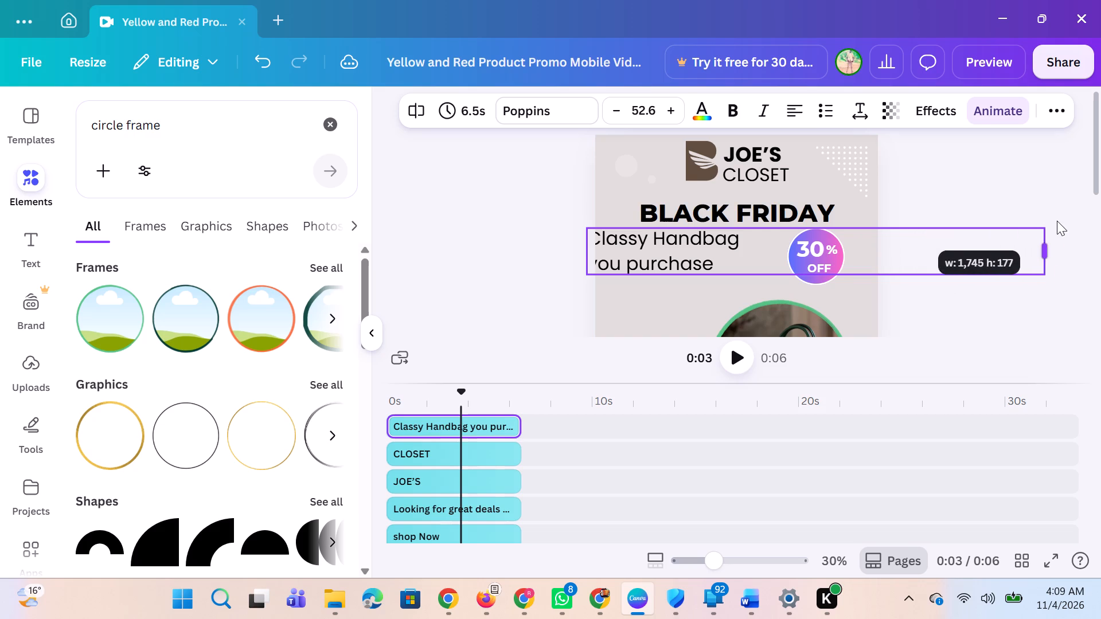
drag(1057, 221, 1043, 233)
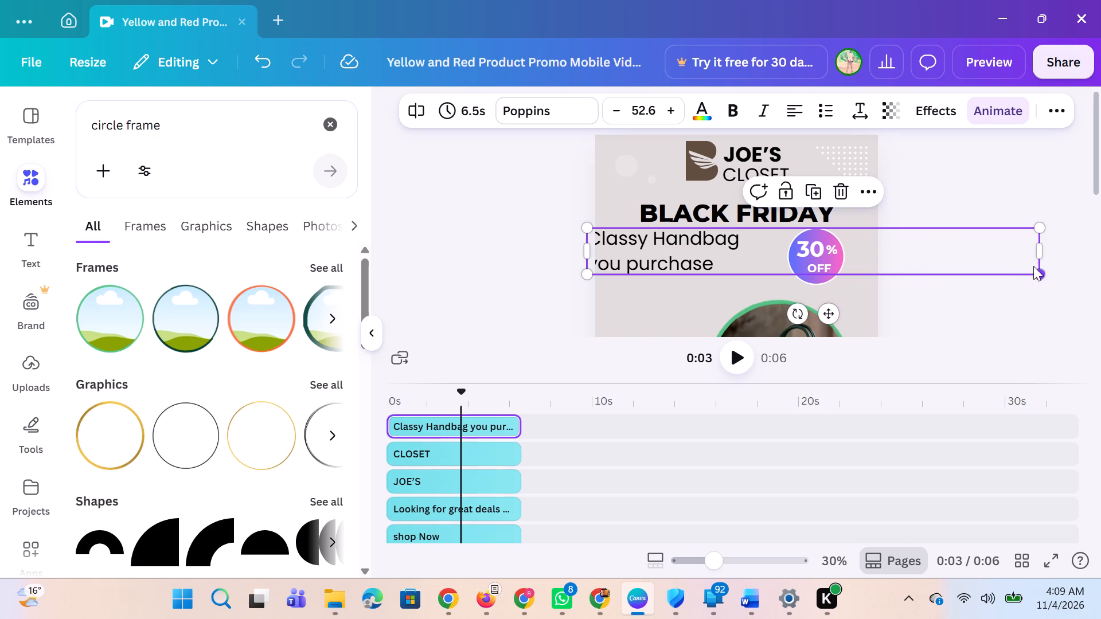
drag(1040, 272, 1021, 257)
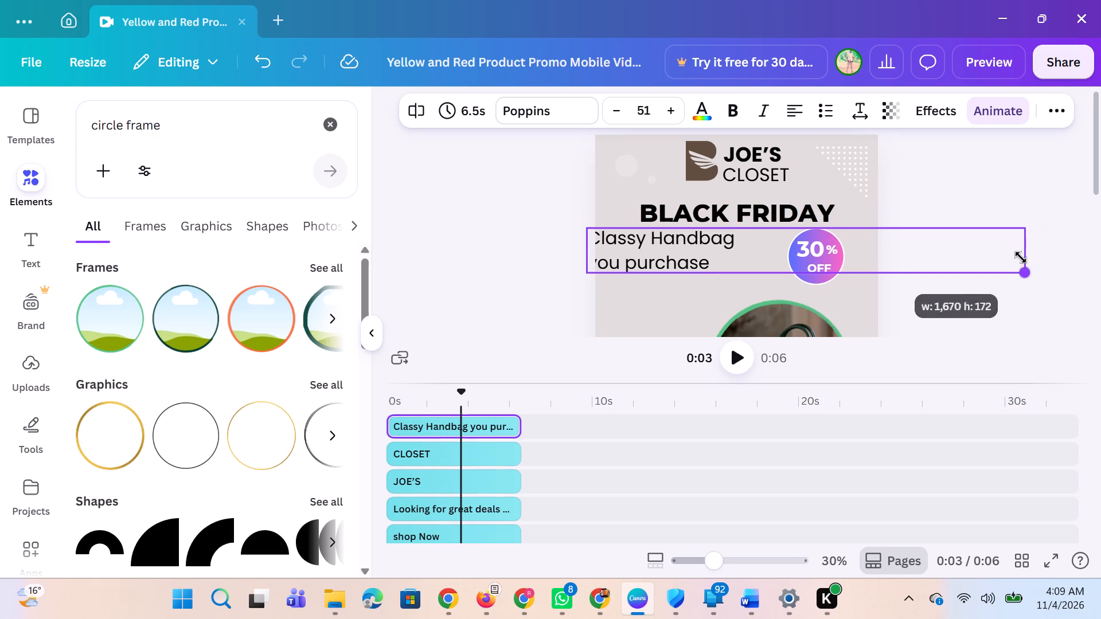
drag(1021, 257, 950, 232)
drag(950, 245, 969, 239)
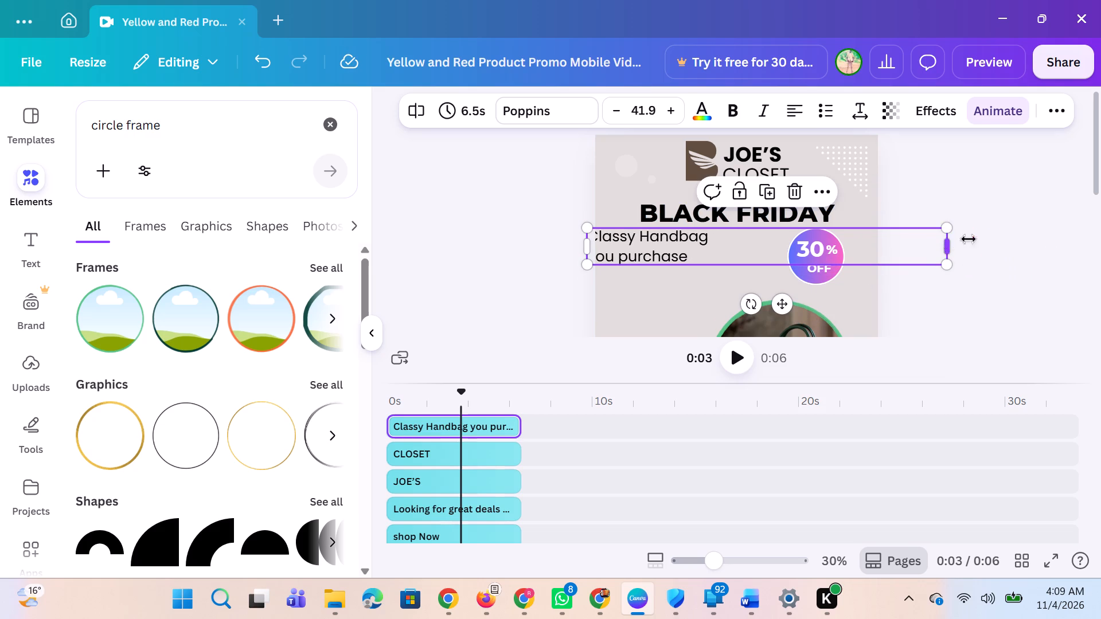
drag(969, 239, 768, 240)
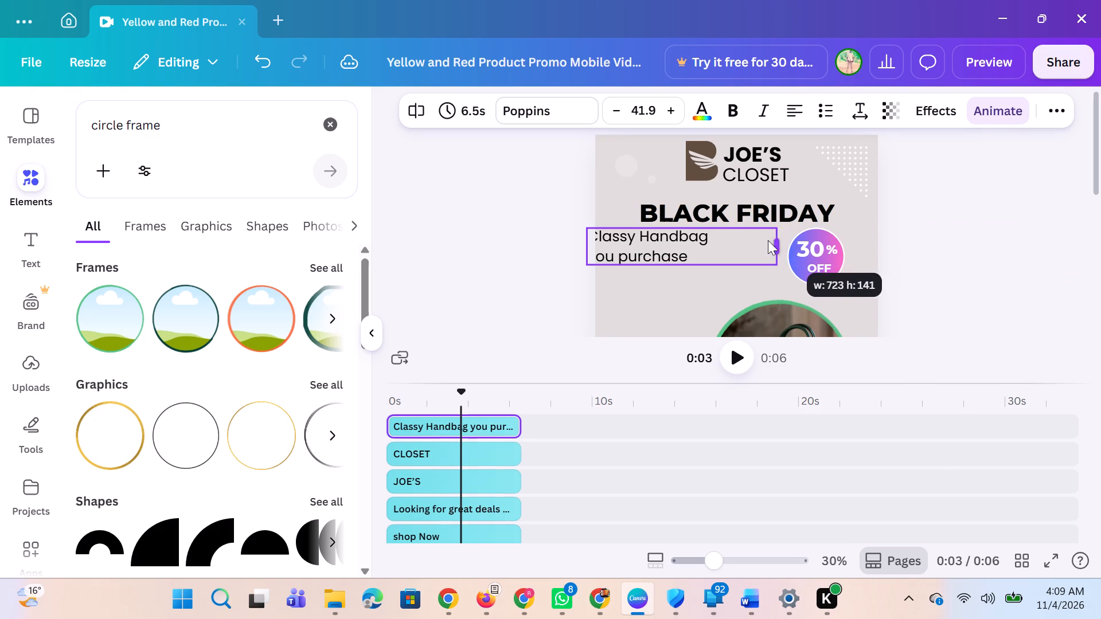
drag(768, 240, 723, 242)
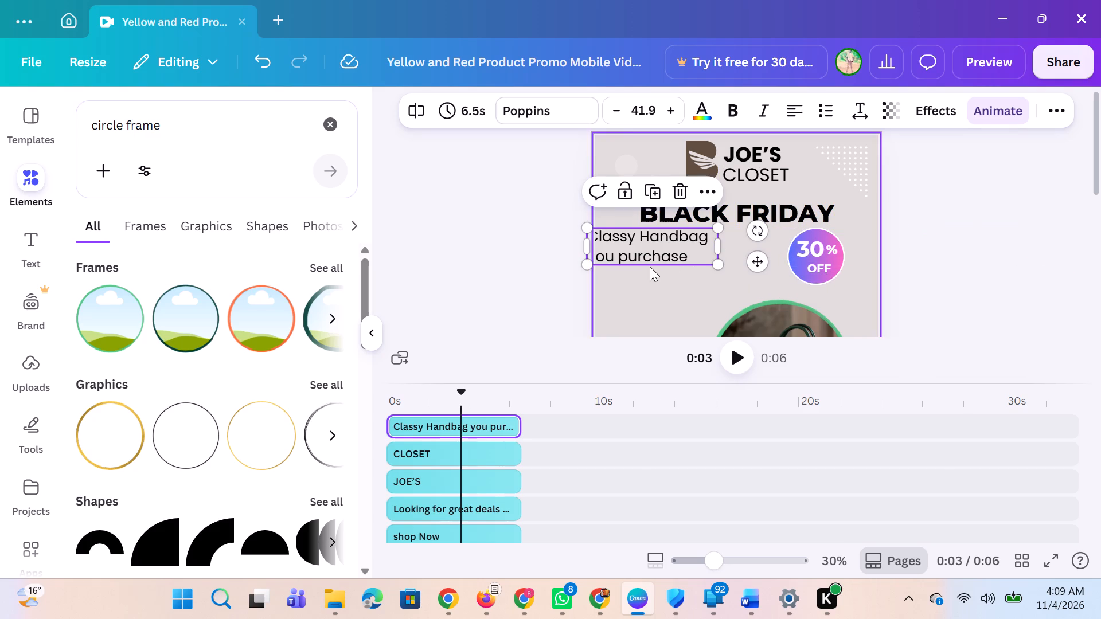
Move the Classy Handbag tagline directly below the BLACK FRIDAY headline, beside the 30% OFF badge.
drag(673, 257, 727, 258)
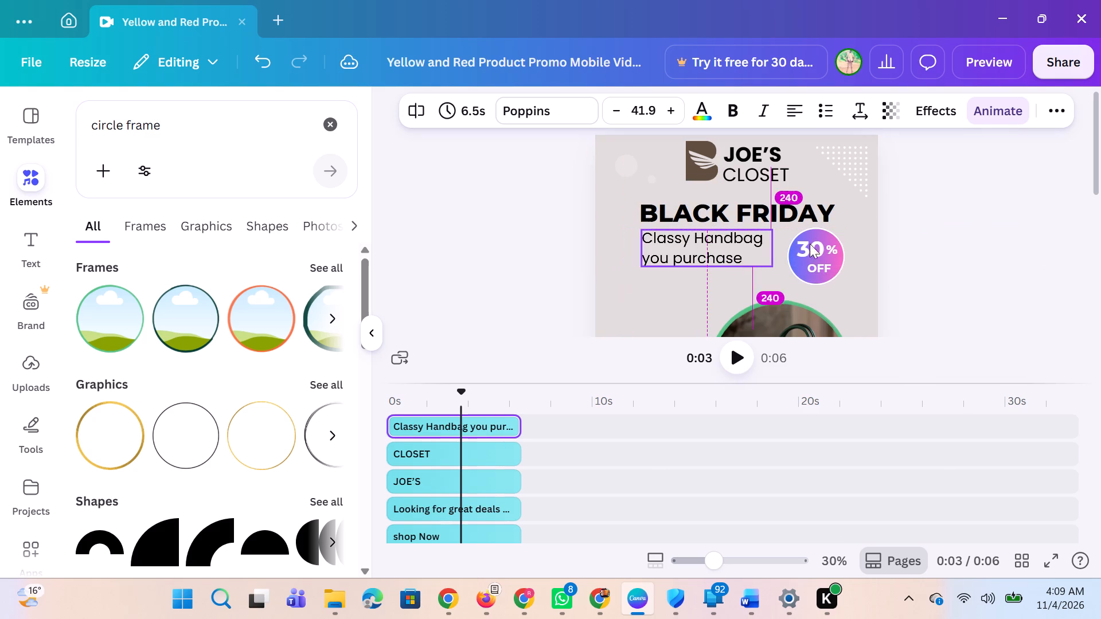
click(977, 209)
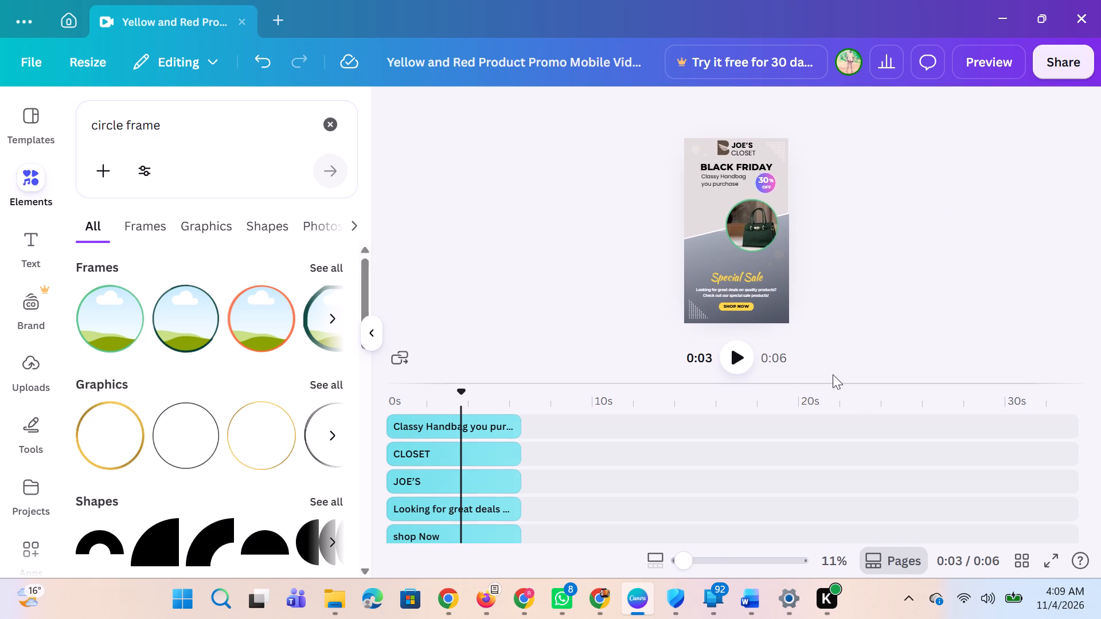
Play back the video to check when each element shows.
click(735, 354)
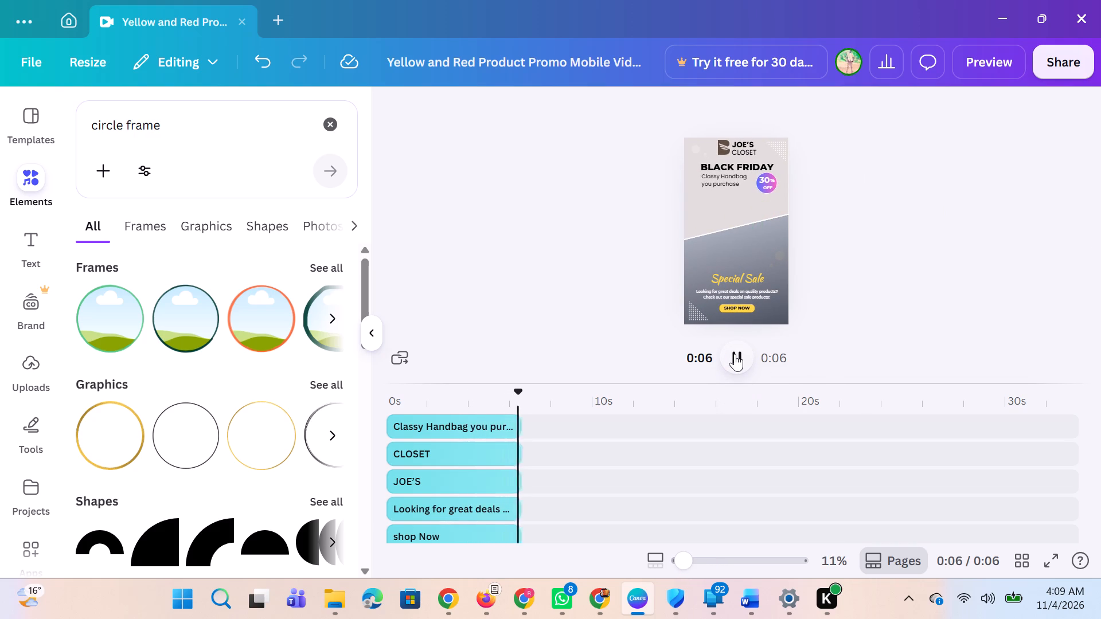
click(735, 354)
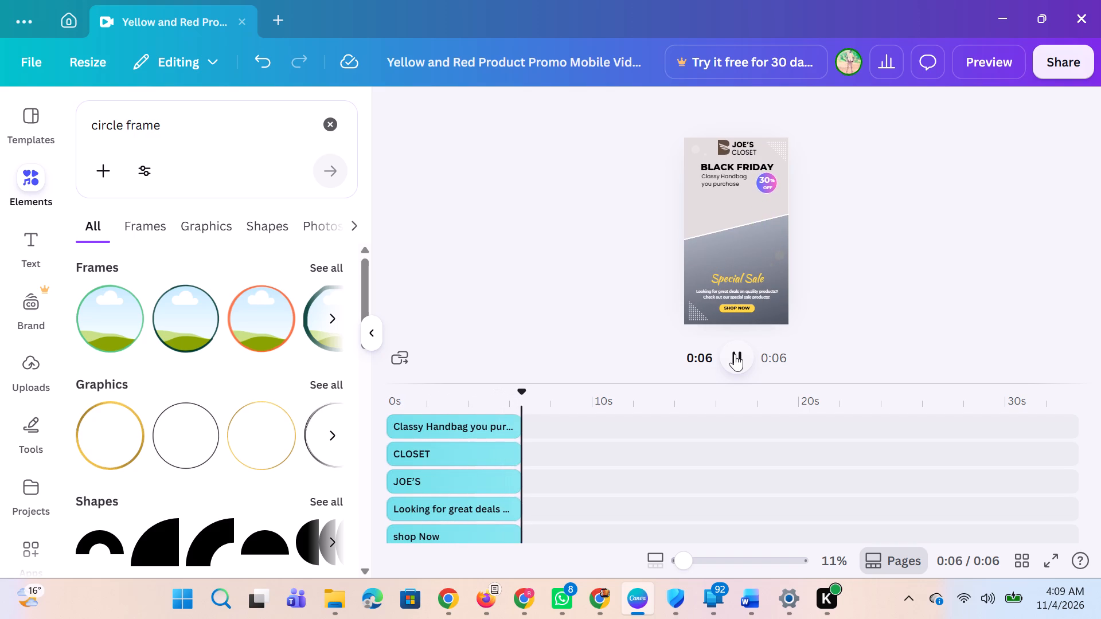
scroll(735, 354, down, 2)
scroll(924, 292, down, 1)
scroll(924, 292, left, 2)
Shift the 30% OFF badge's clip earlier so it starts close to the beginning of the timeline.
scroll(725, 464, down, 1)
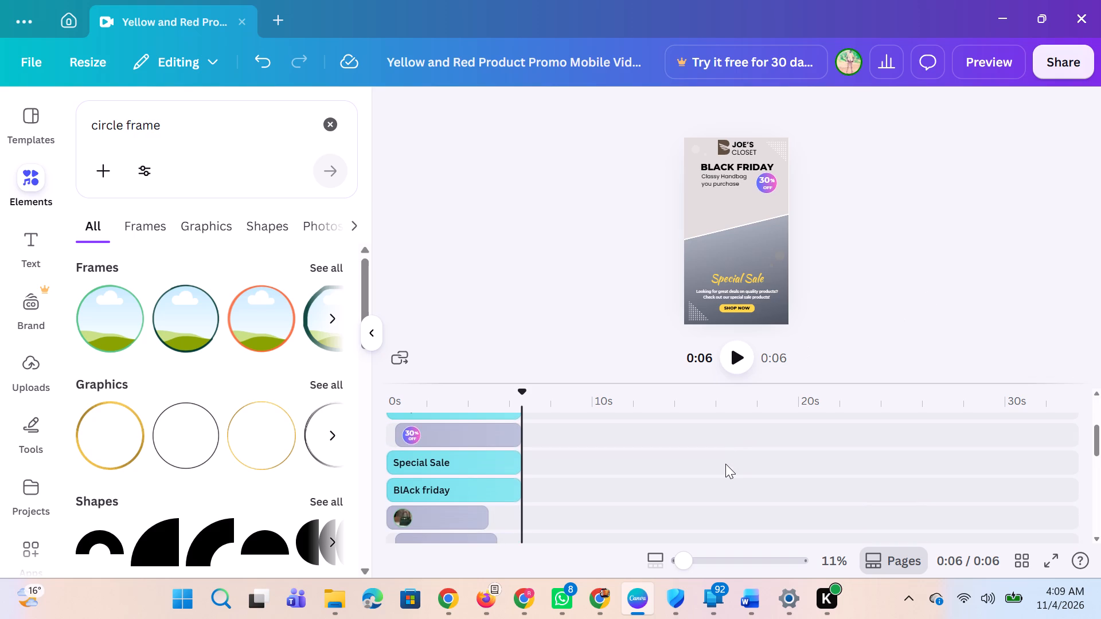
scroll(725, 464, down, 1)
click(486, 444)
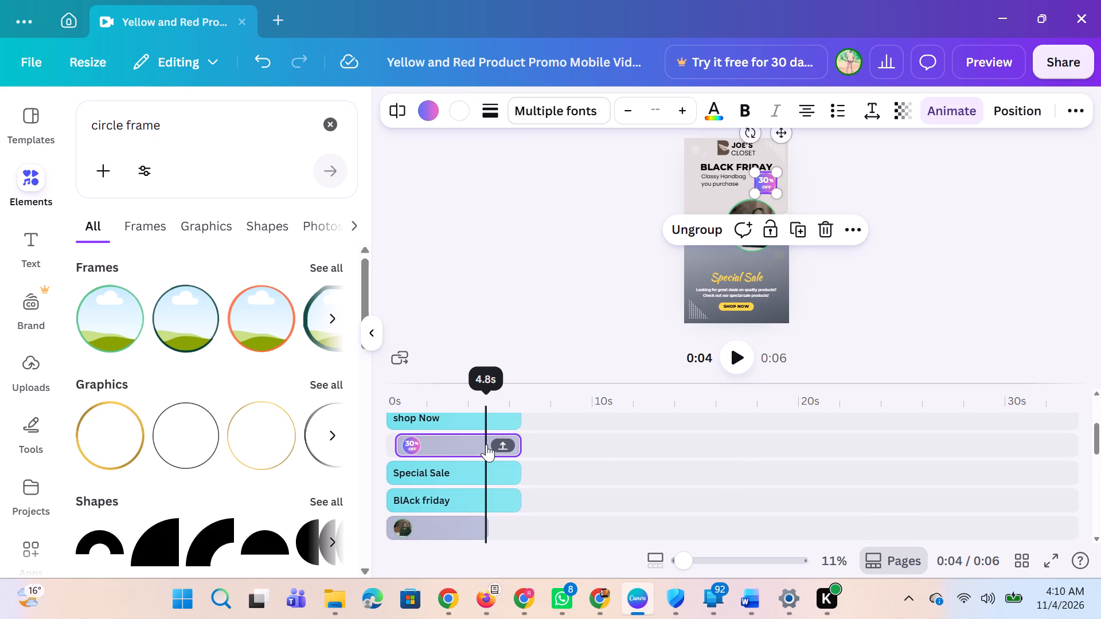
drag(461, 441, 446, 441)
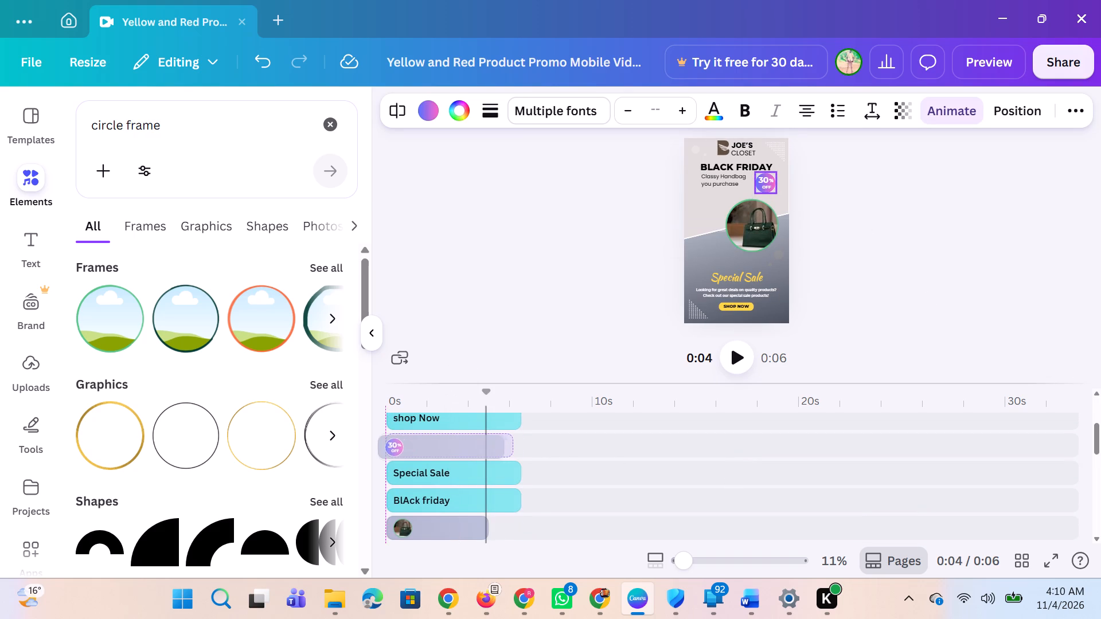
drag(446, 441, 455, 441)
Extend the handbag photo's clip to 6.5 s, matching the end of the page.
scroll(582, 461, down, 1)
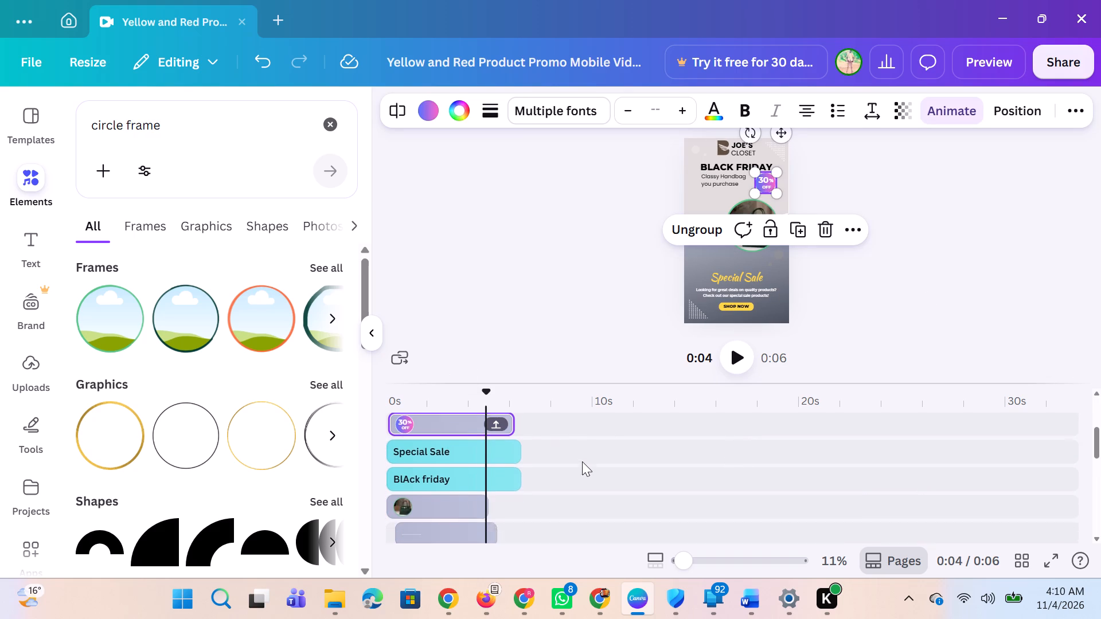
scroll(582, 461, down, 1)
click(458, 457)
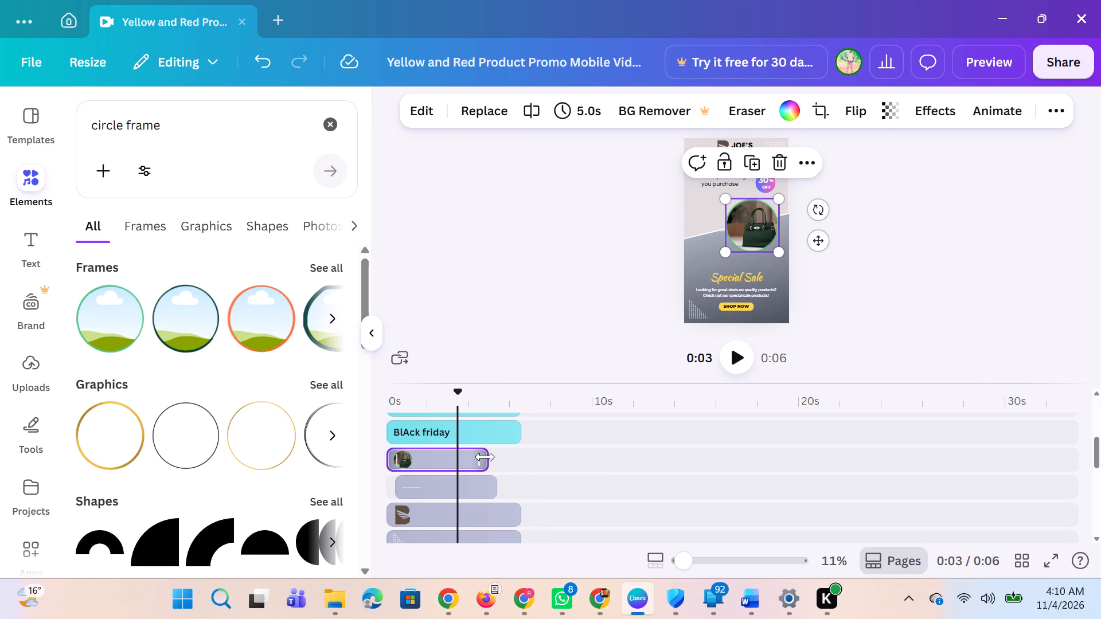
drag(485, 456, 514, 453)
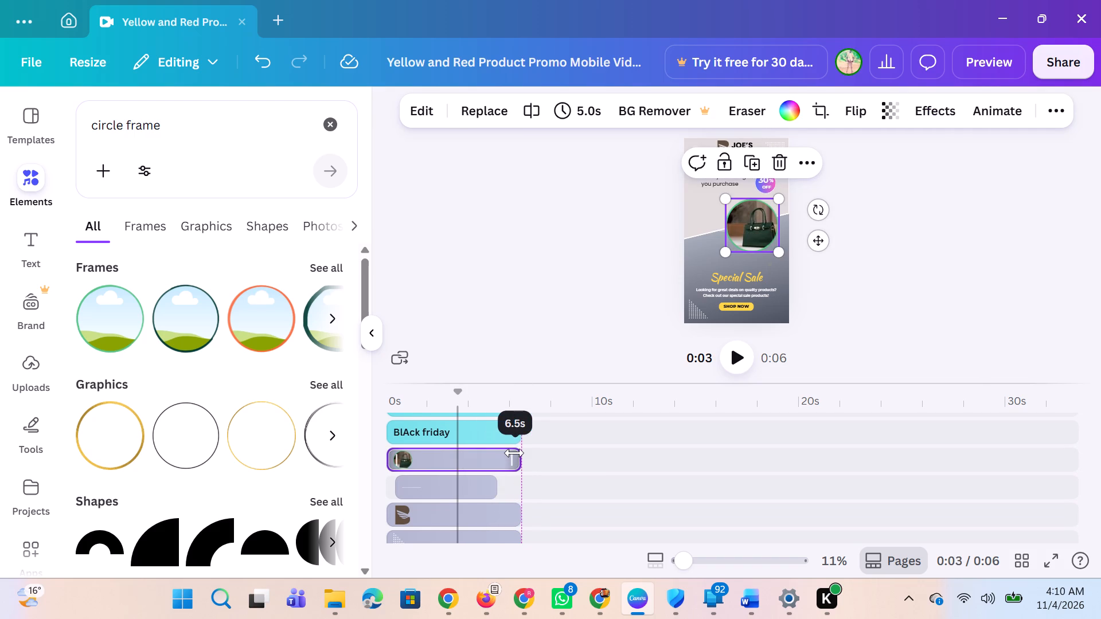
Move the line element's clip to the start of the timeline and extend it to 6.5 s.
drag(466, 483, 456, 483)
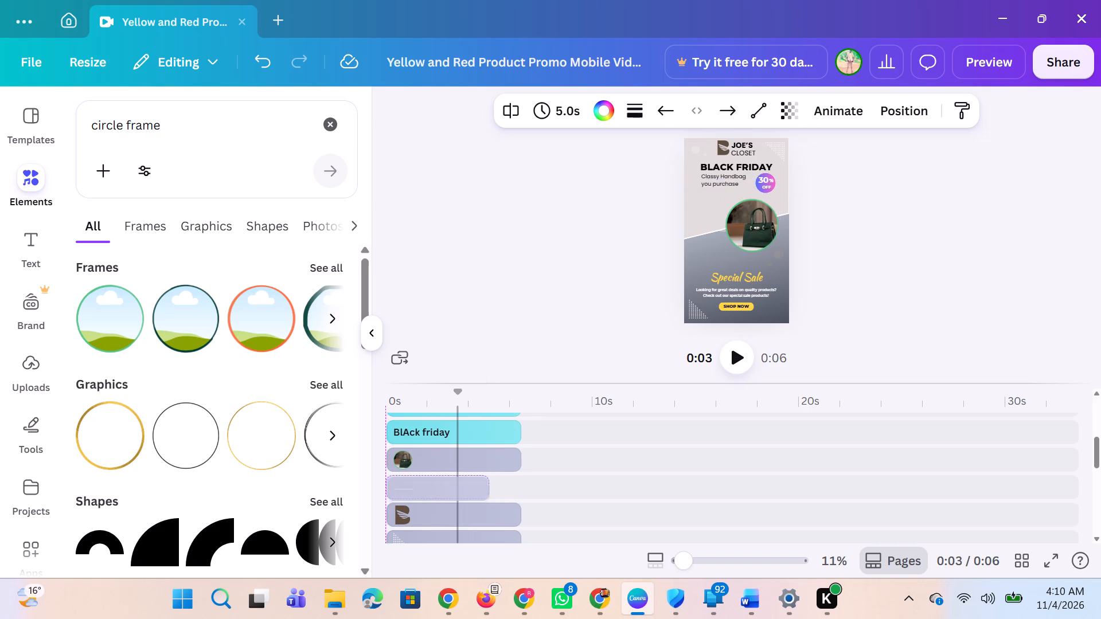
drag(456, 483, 457, 483)
drag(488, 483, 499, 483)
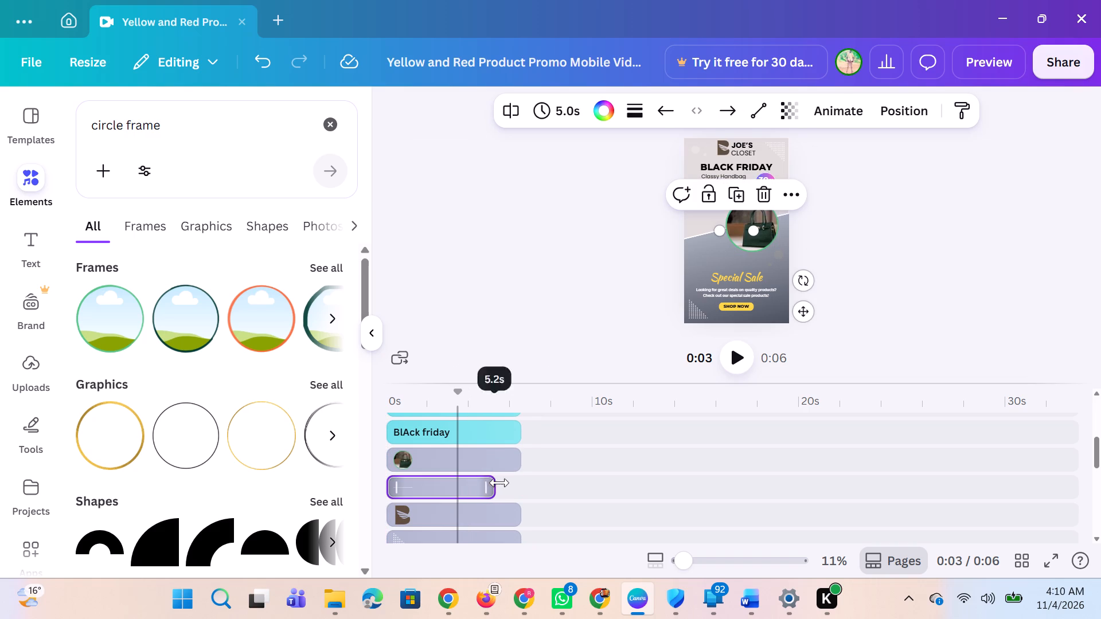
drag(499, 483, 517, 483)
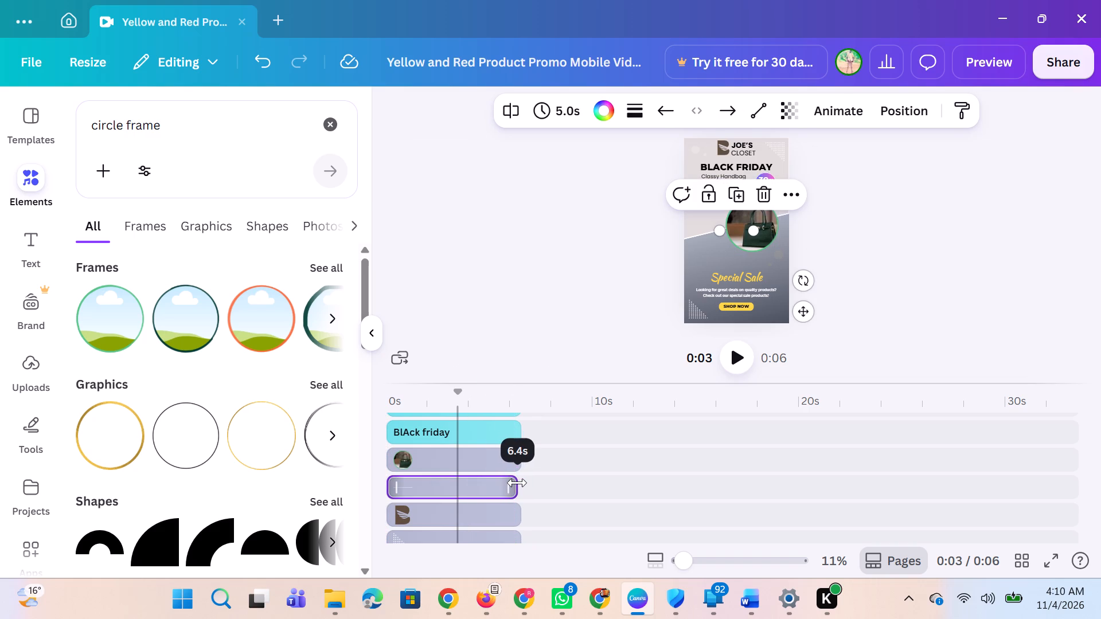
drag(517, 483, 520, 483)
Extend the end of the 30% OFF badge's clip to the 6.5 s mark.
scroll(548, 483, down, 4)
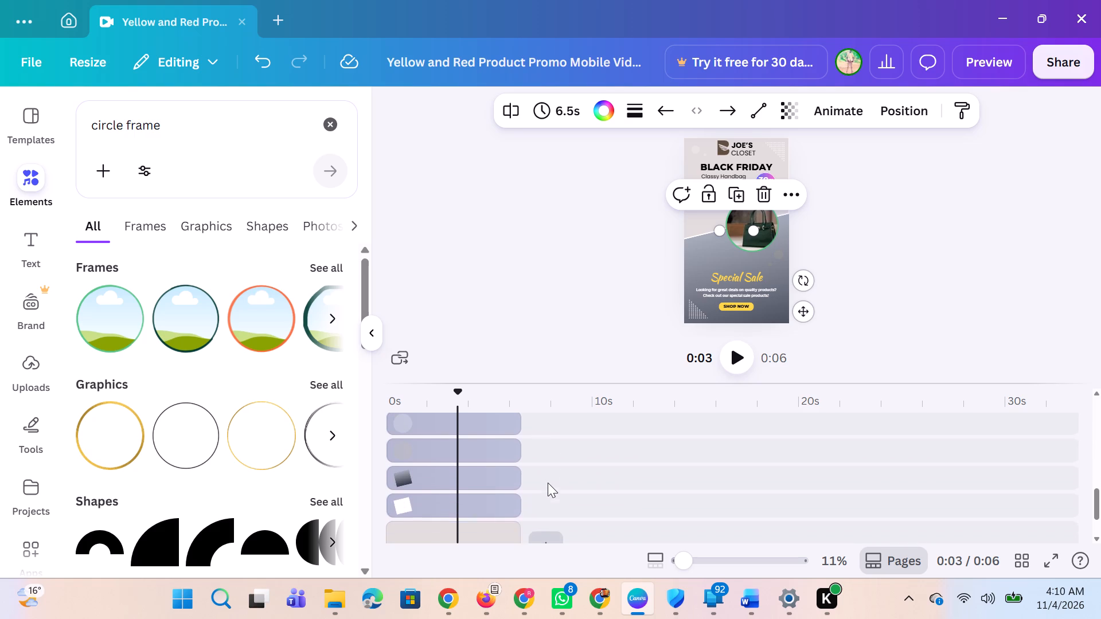
scroll(548, 483, up, 1)
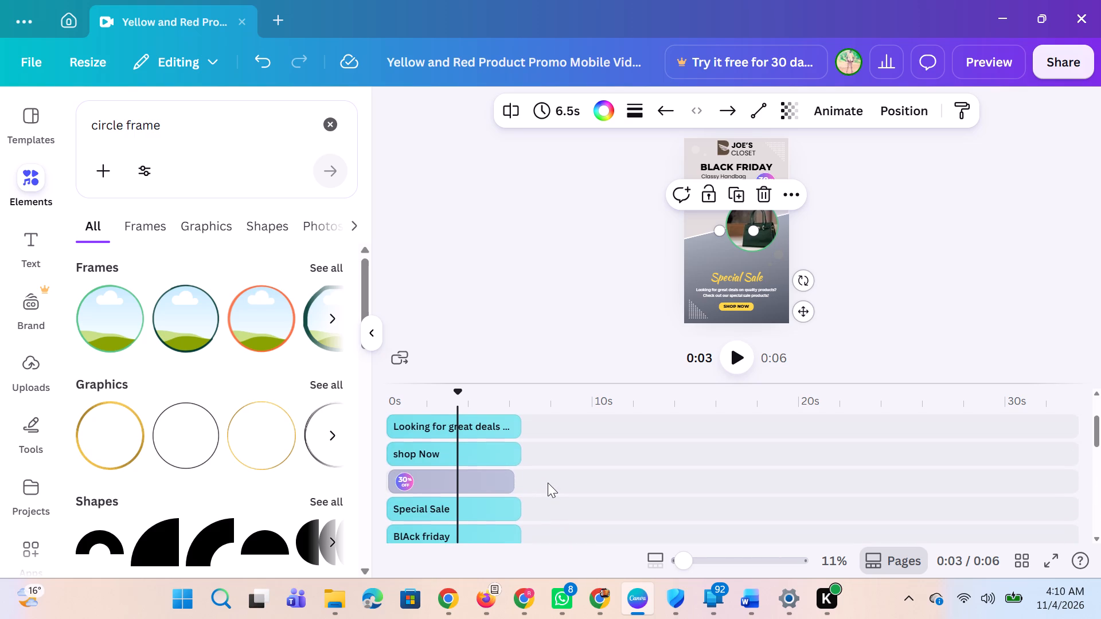
scroll(548, 483, up, 1)
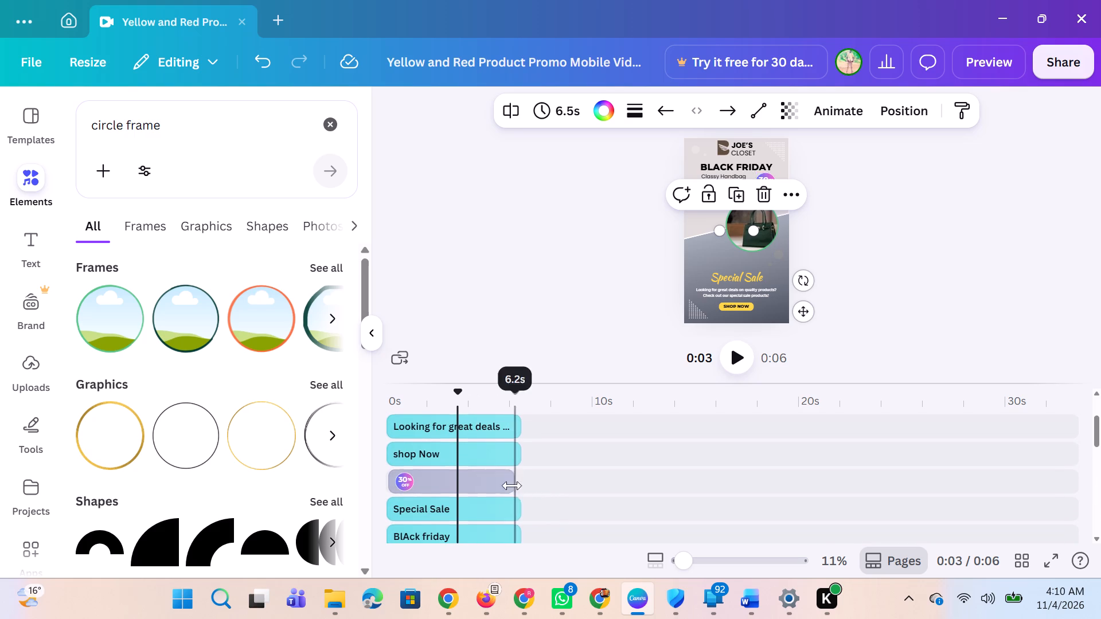
click(511, 481)
drag(511, 481, 518, 484)
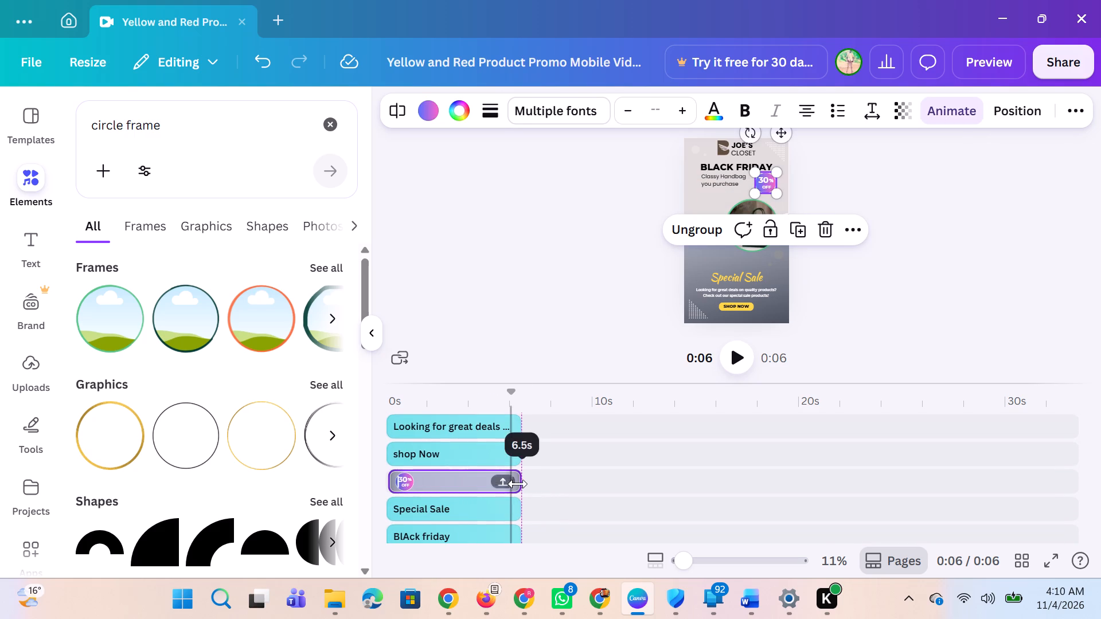
drag(518, 484, 518, 484)
Review the layers along the timeline and play back the video to check the adjusted timing.
scroll(542, 469, up, 1)
scroll(542, 469, down, 1)
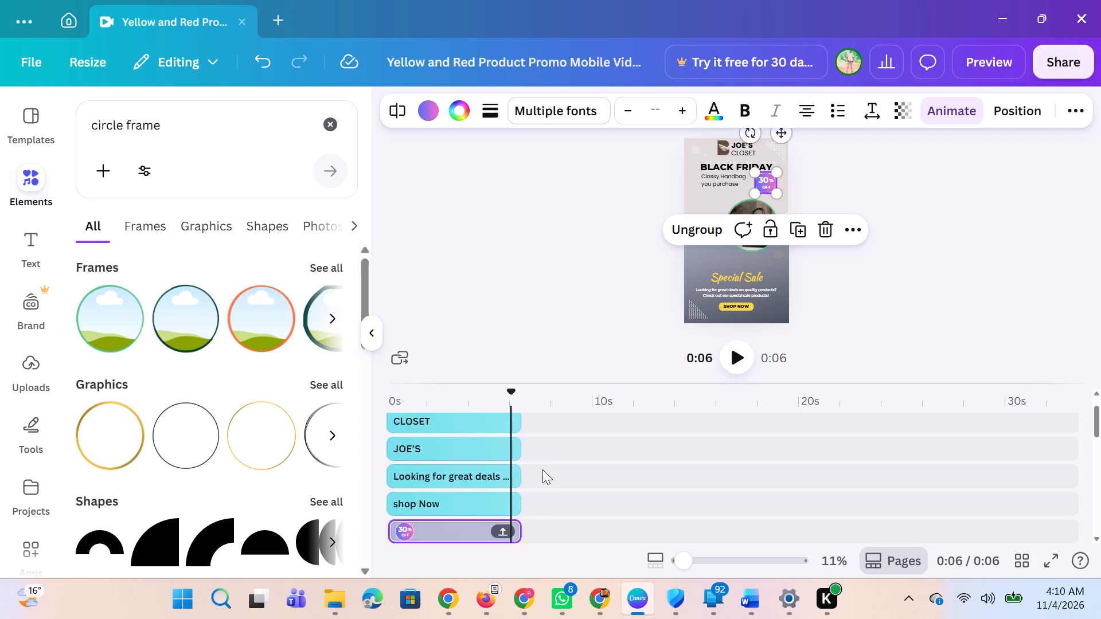
scroll(542, 469, down, 2)
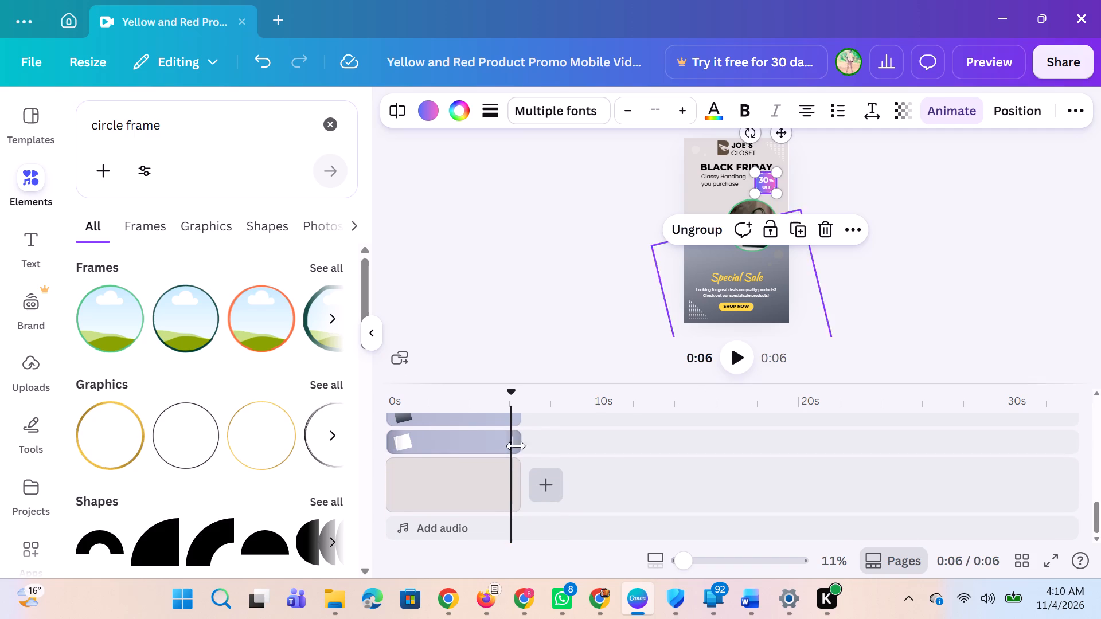
click(745, 355)
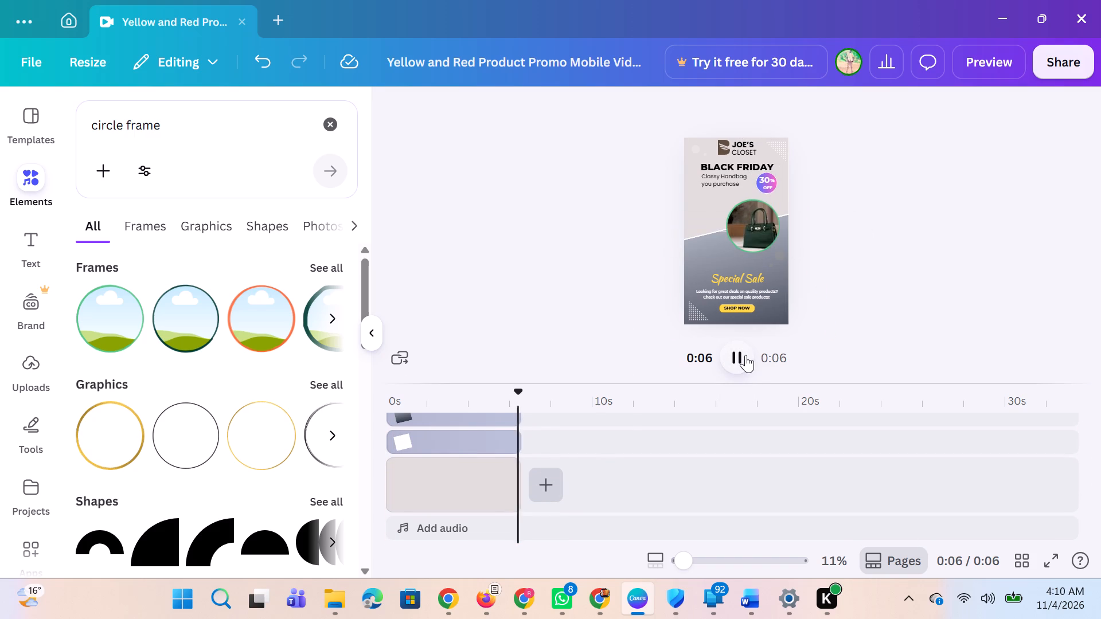
click(743, 354)
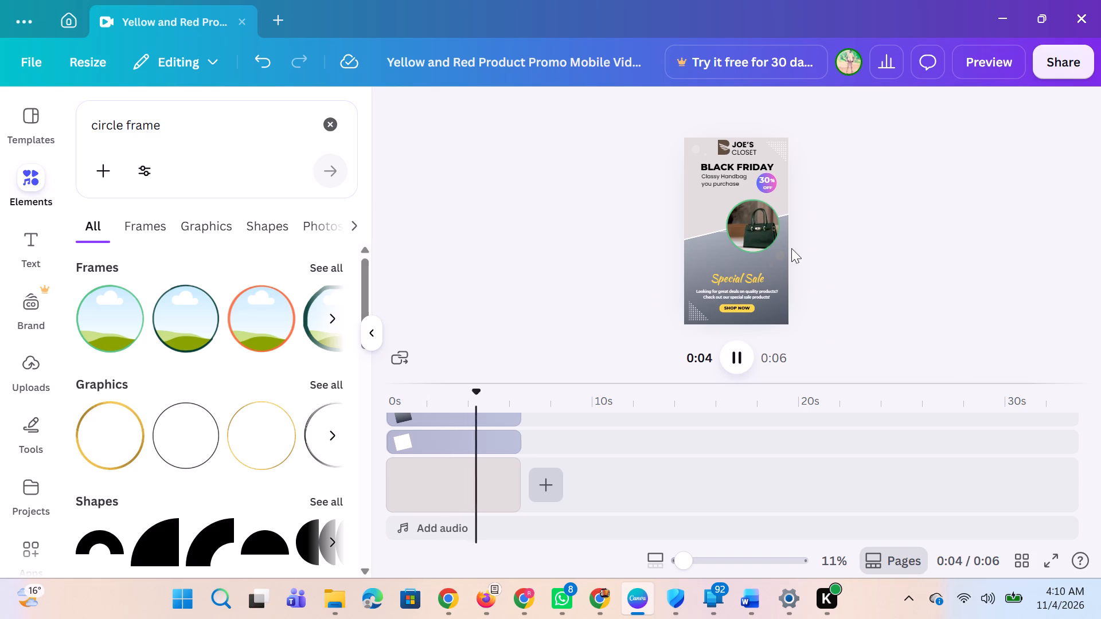
Enlarge the Special Sale text to a font size of about 90.
click(726, 281)
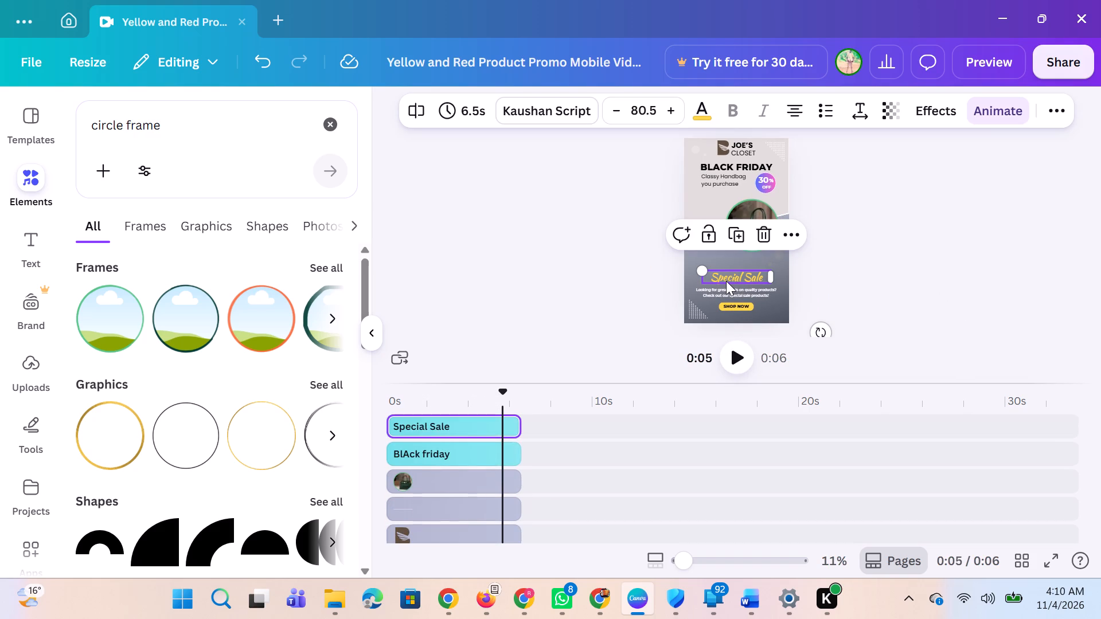
drag(698, 271, 690, 268)
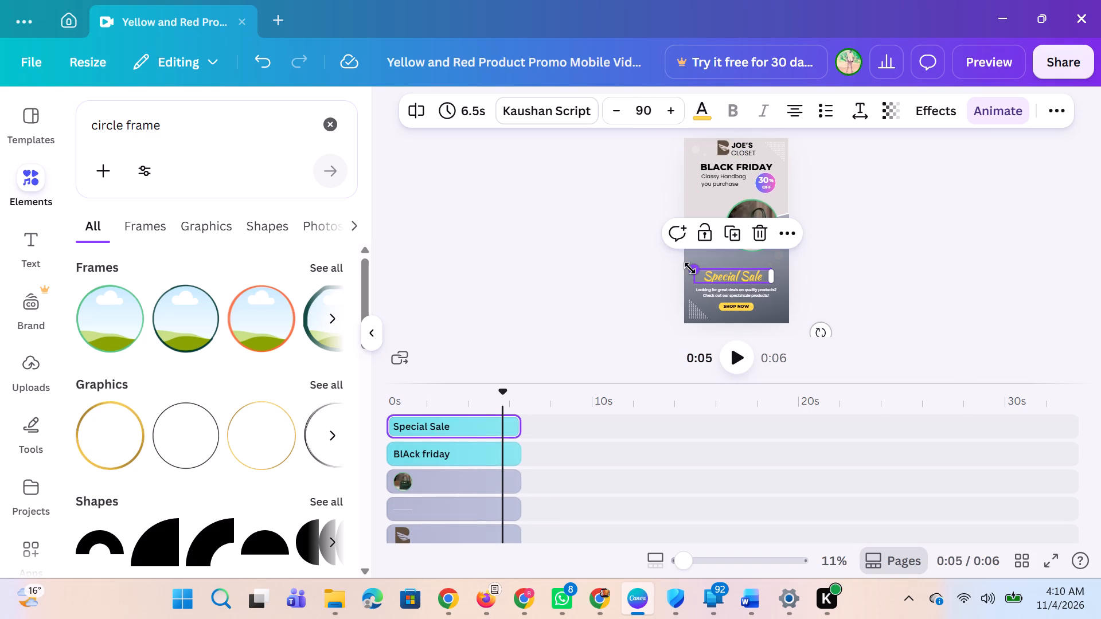
drag(621, 295, 595, 291)
click(595, 291)
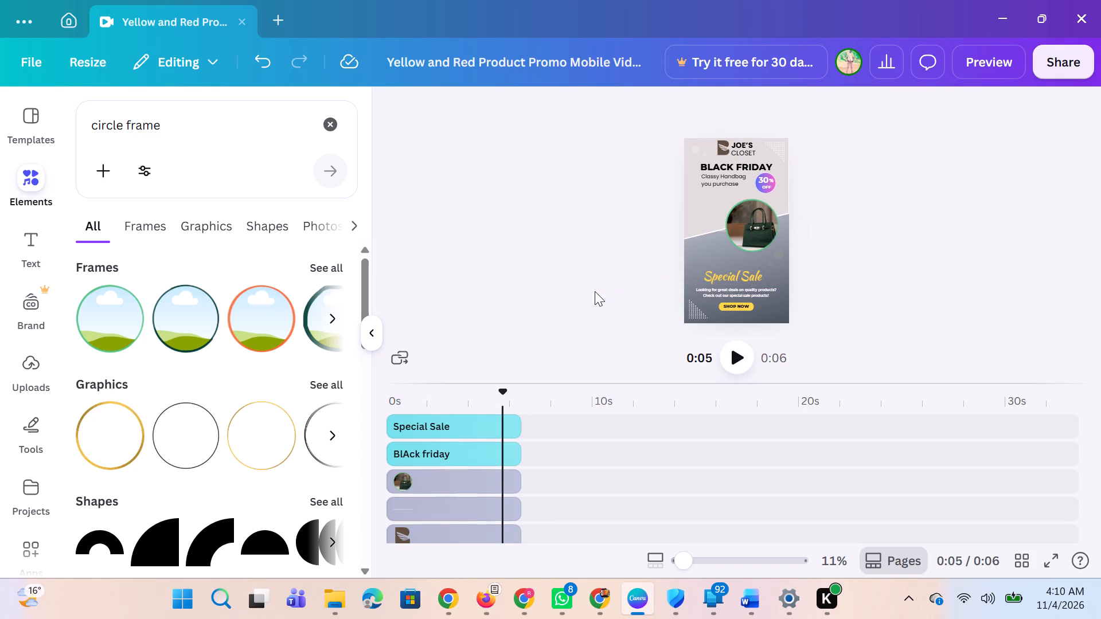
Nudge the Special Sale text slightly up and to the right, above the product description.
click(729, 273)
key(Up)
key(Up)
key(Up)
key(Up)
key(Up)
key(Up)
key(Up)
key(Up)
key(Up)
key(Up)
key(Up)
key(Up)
key(Up)
key(Up)
key(Up)
key(Up)
key(Up)
key(Up)
key(Up)
key(Up)
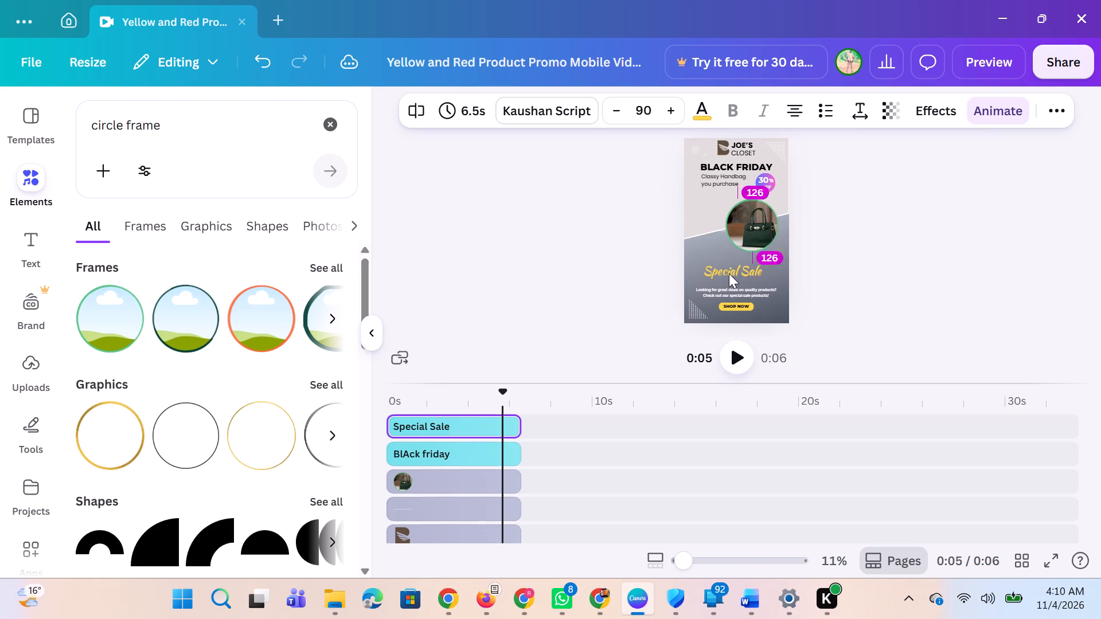
key(Right)
key(Right)
key(Right)
key(Right)
key(Right)
key(Right)
key(Right)
key(Right)
key(Right)
key(Right)
key(Right)
key(Right)
key(Right)
key(Right)
key(Right)
key(Right)
key(Right)
key(Right)
key(Right)
key(Right)
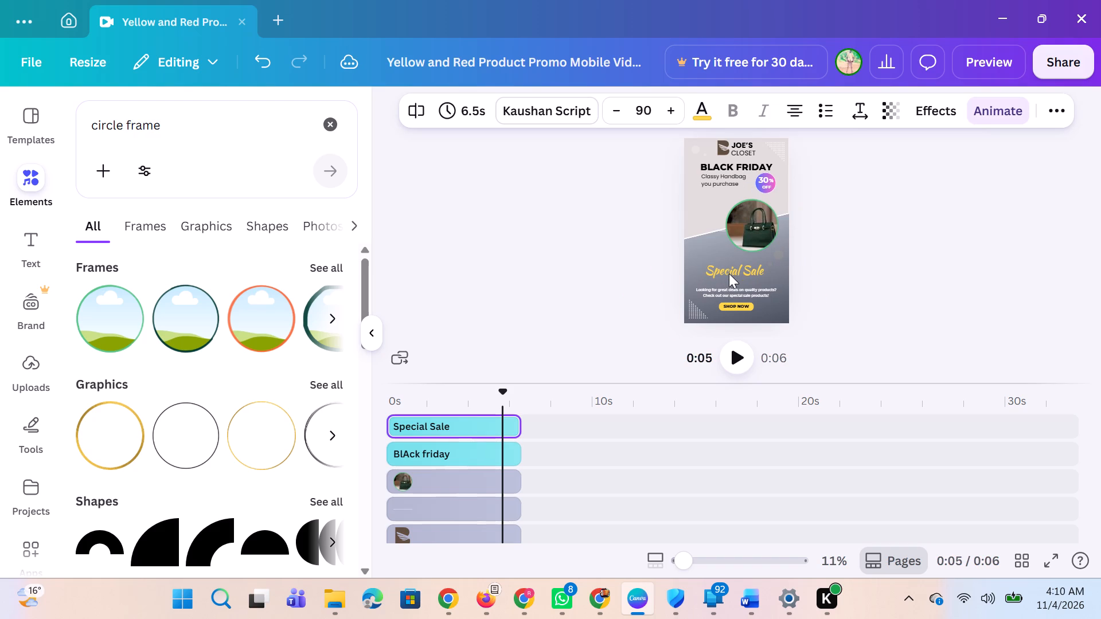
Nudge the "Looking for great deals on quality products?" text block slightly upward, closer to the Special Sale text.
click(739, 289)
key(Up)
key(Up)
key(Up)
key(Up)
key(Up)
key(Up)
key(Up)
key(Up)
key(Up)
key(Up)
key(Up)
key(Up)
key(Up)
key(Up)
key(Up)
key(Up)
key(Up)
key(Up)
key(Up)
key(Up)
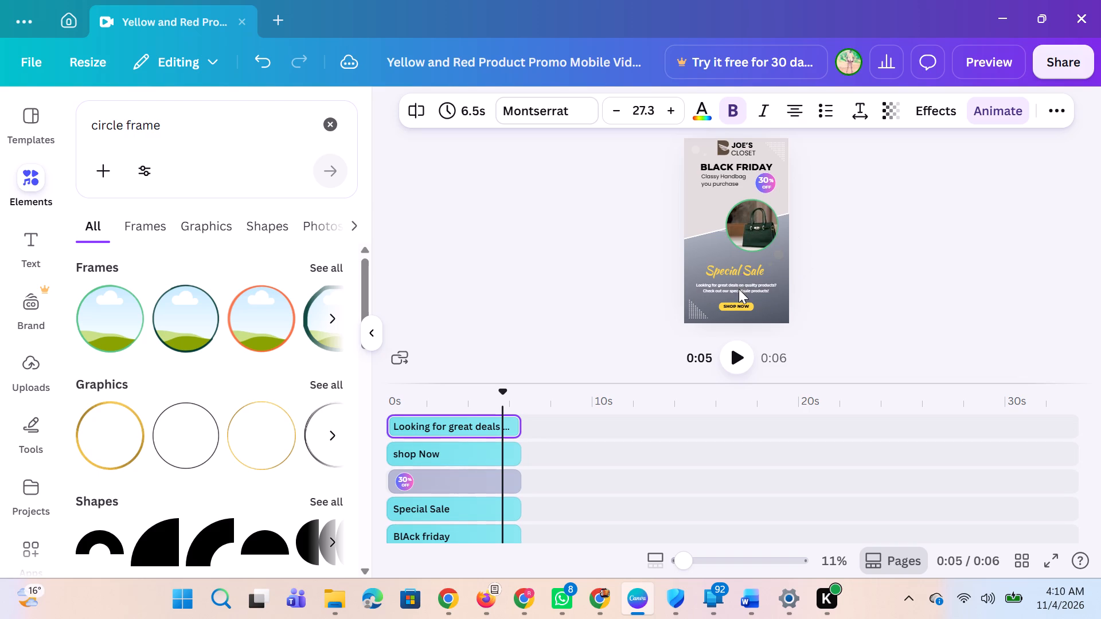
Nudge the SHOP NOW text slightly upward, closer to the description text.
click(740, 307)
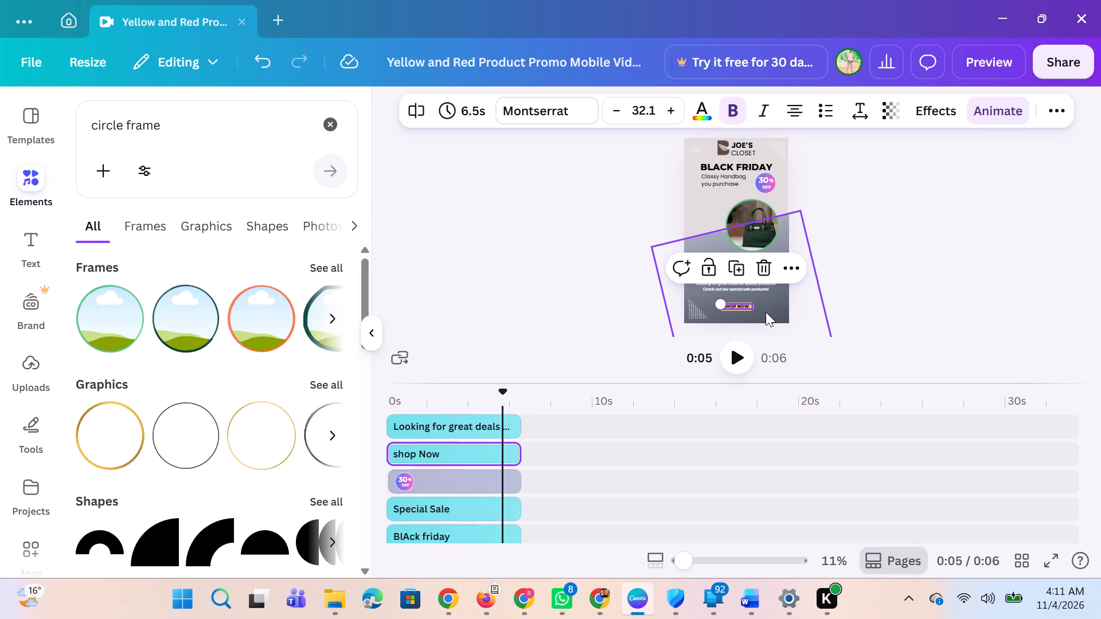
key(Up)
key(Up)
key(Up)
key(Up)
key(Up)
key(Up)
key(Up)
key(Up)
key(Up)
key(Up)
key(Up)
key(Up)
key(Up)
key(Up)
key(Up)
key(Up)
key(Up)
key(Up)
key(Up)
key(Up)
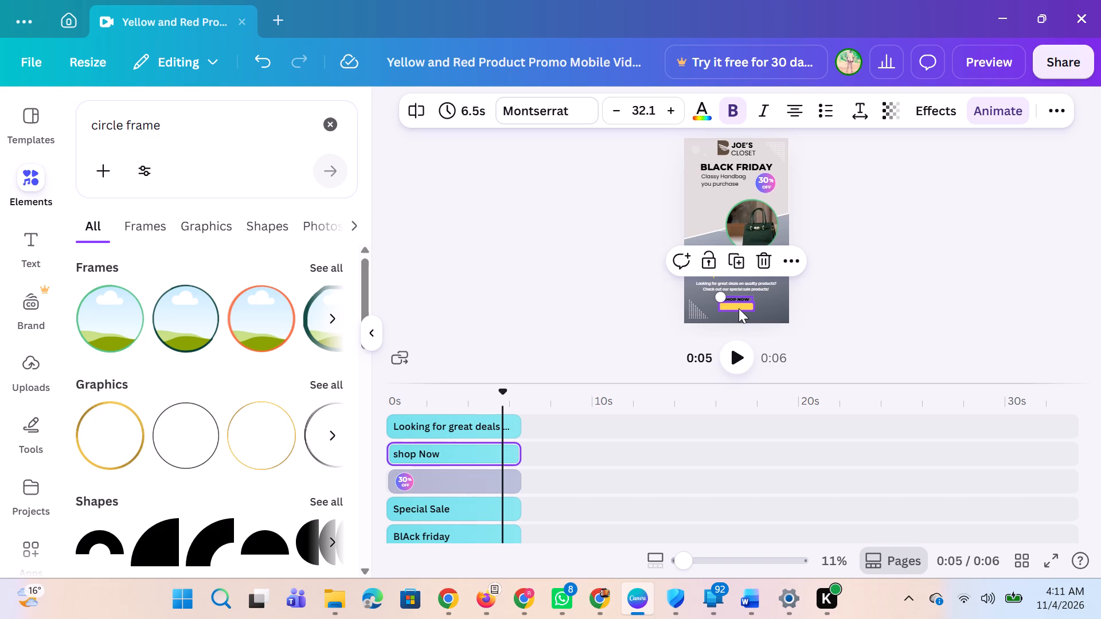
Nudge the yellow rounded button shape upward so it sits behind the SHOP NOW text.
click(739, 308)
key(Up)
key(Up)
key(Up)
key(Up)
key(Up)
key(Up)
key(Up)
key(Up)
key(Up)
key(Up)
key(Up)
key(Up)
key(Up)
key(Up)
key(Up)
key(Up)
key(Up)
key(Up)
key(Up)
key(Up)
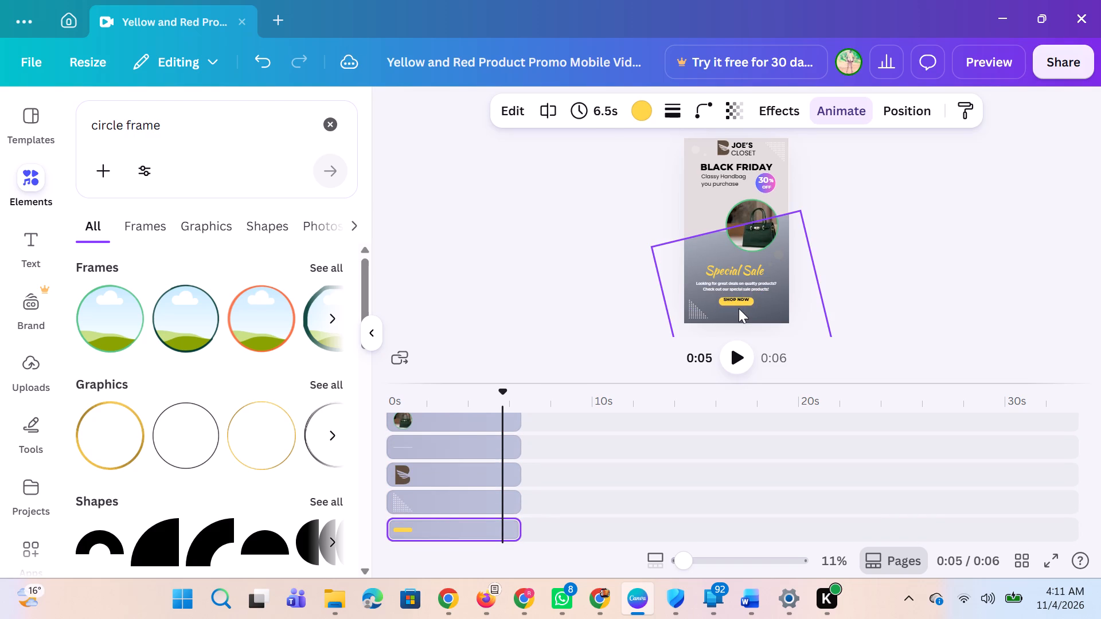
click(537, 286)
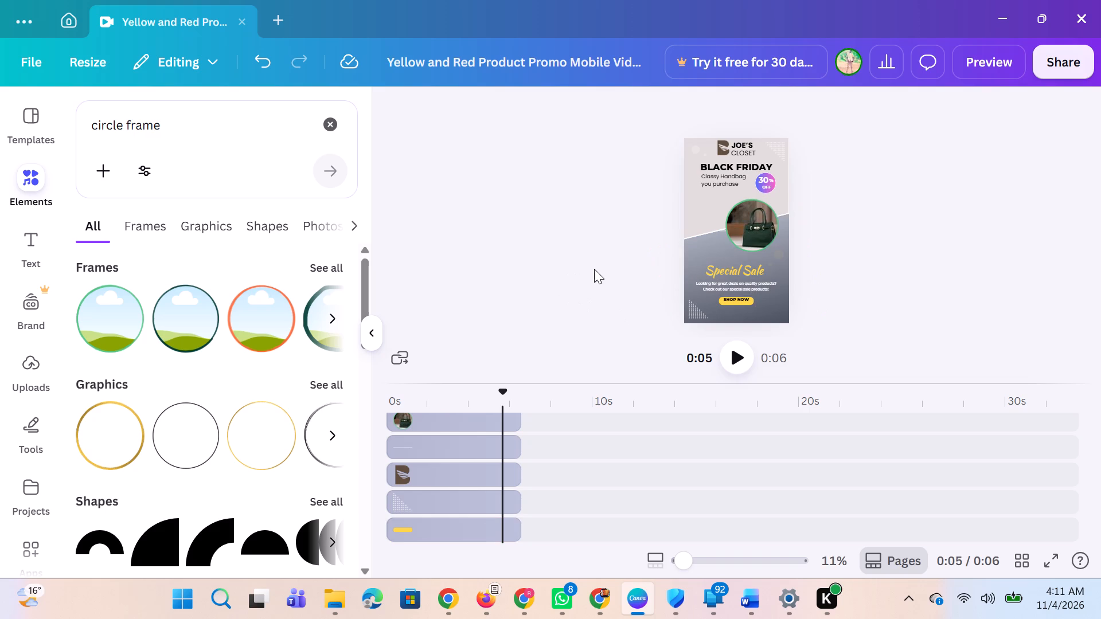
Enlarge the yellow rounded button shape proportionally from its upper-left corner, keeping the opposite corner in place.
scroll(594, 269, left, 1)
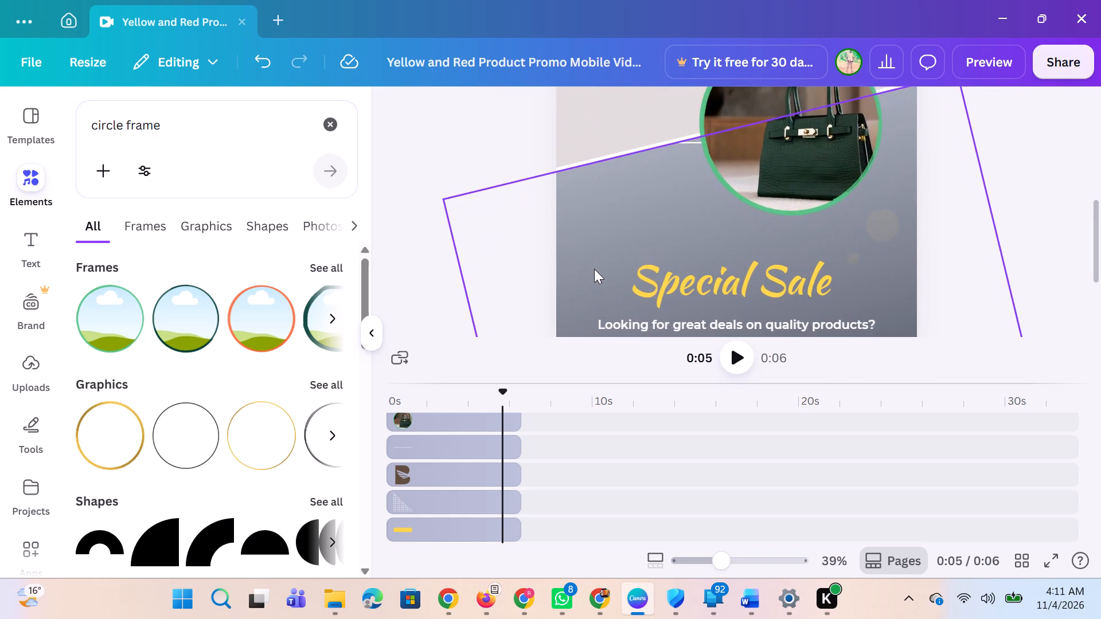
scroll(594, 269, down, 3)
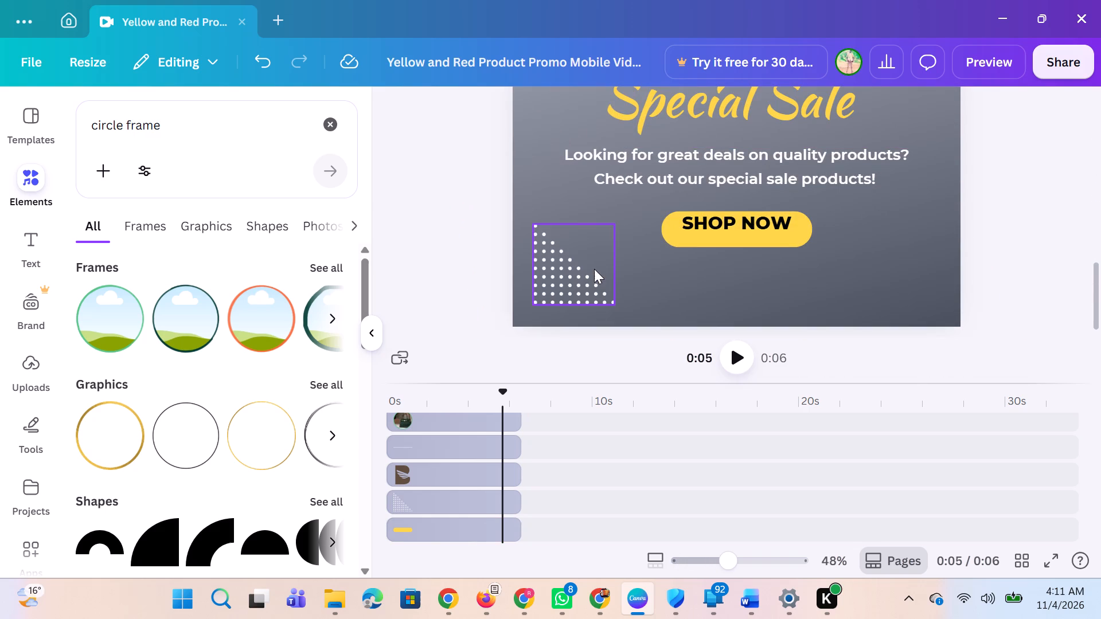
click(794, 240)
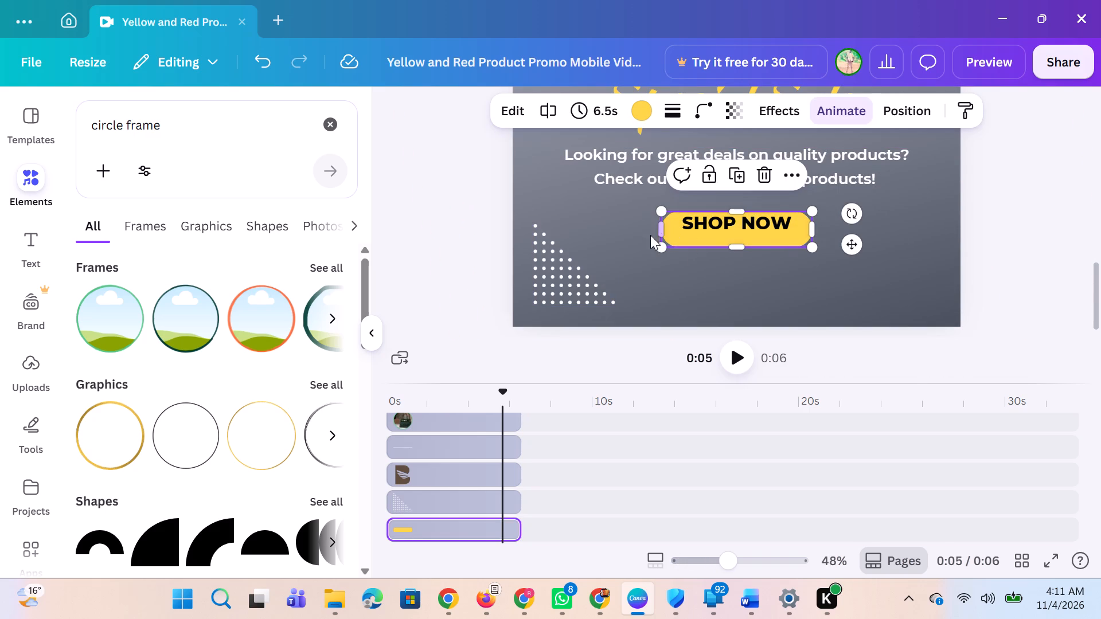
drag(662, 214, 626, 203)
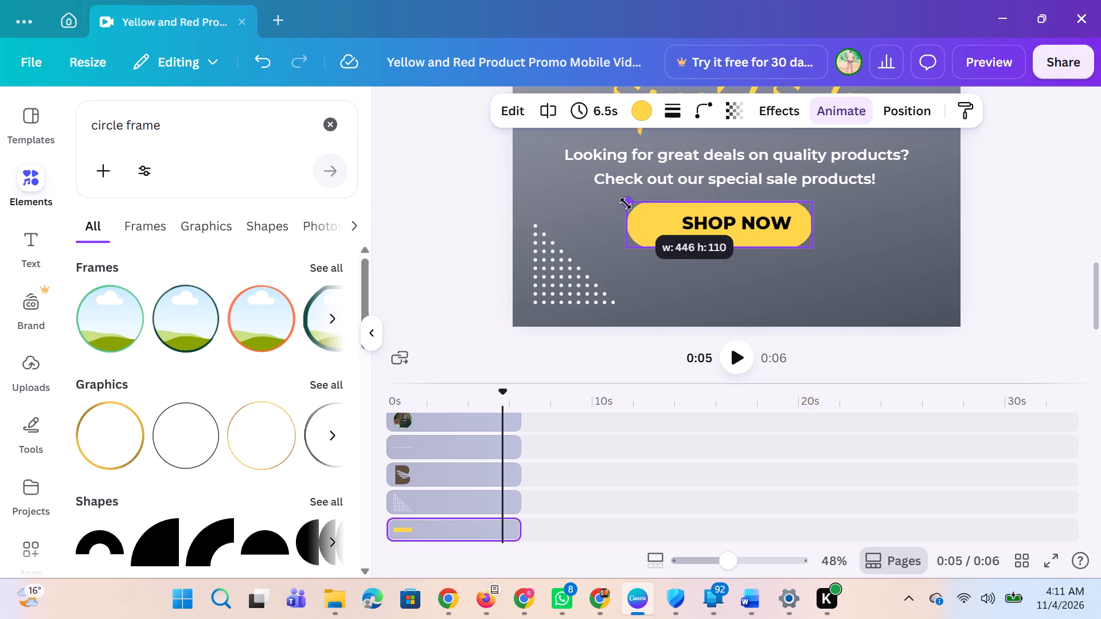
drag(626, 203, 616, 199)
Shift the SHOP NOW text slightly down within the yellow button and enlarge it to font size 41.2.
click(739, 225)
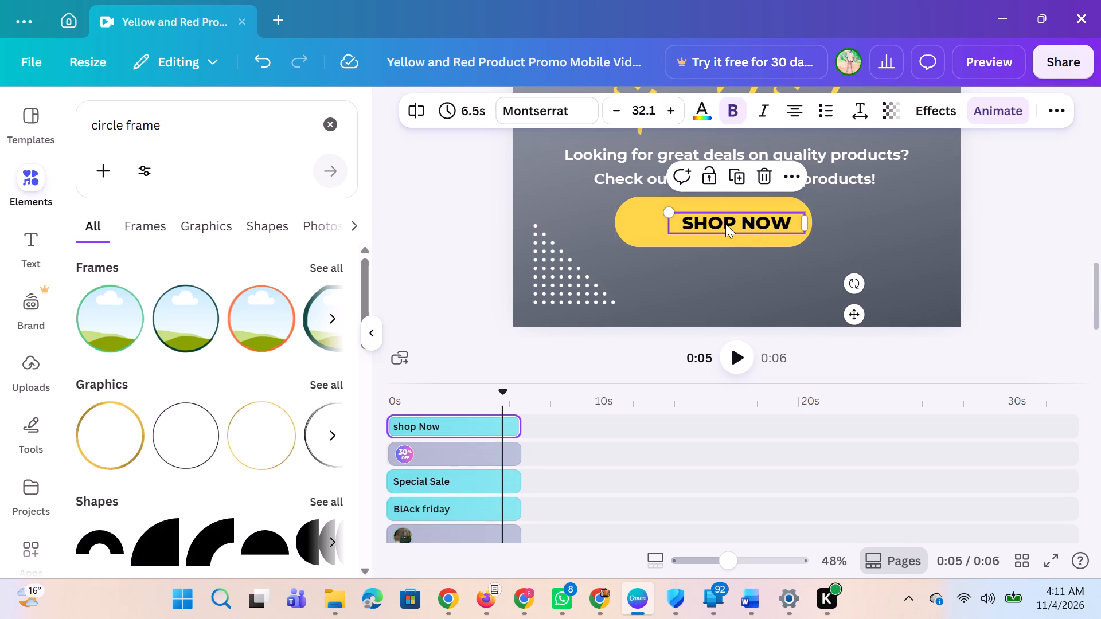
drag(725, 224, 729, 230)
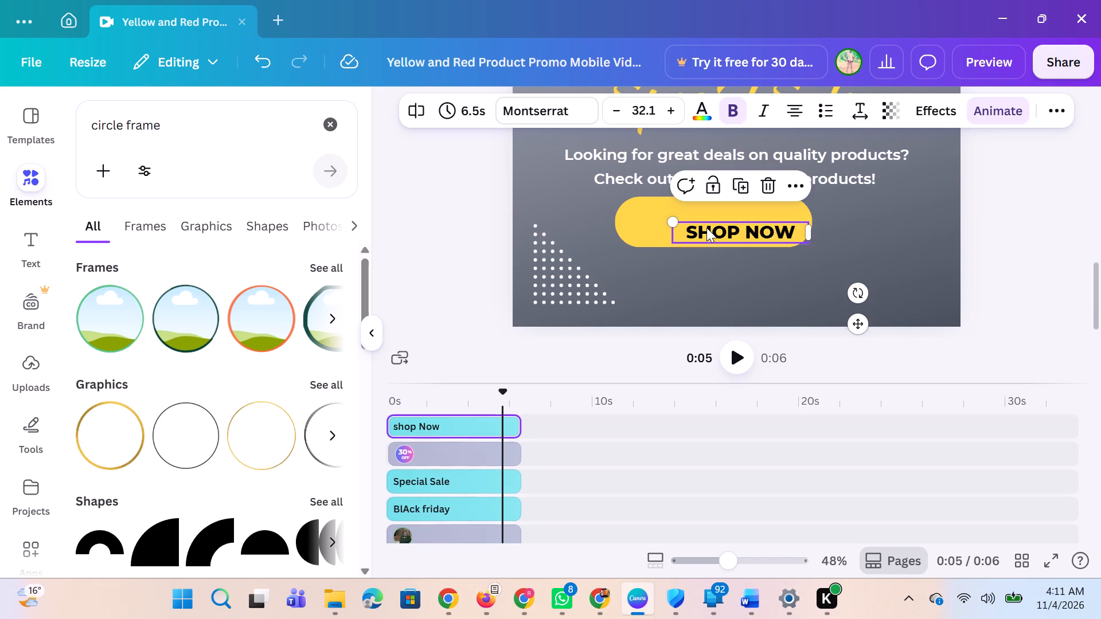
drag(674, 220, 637, 209)
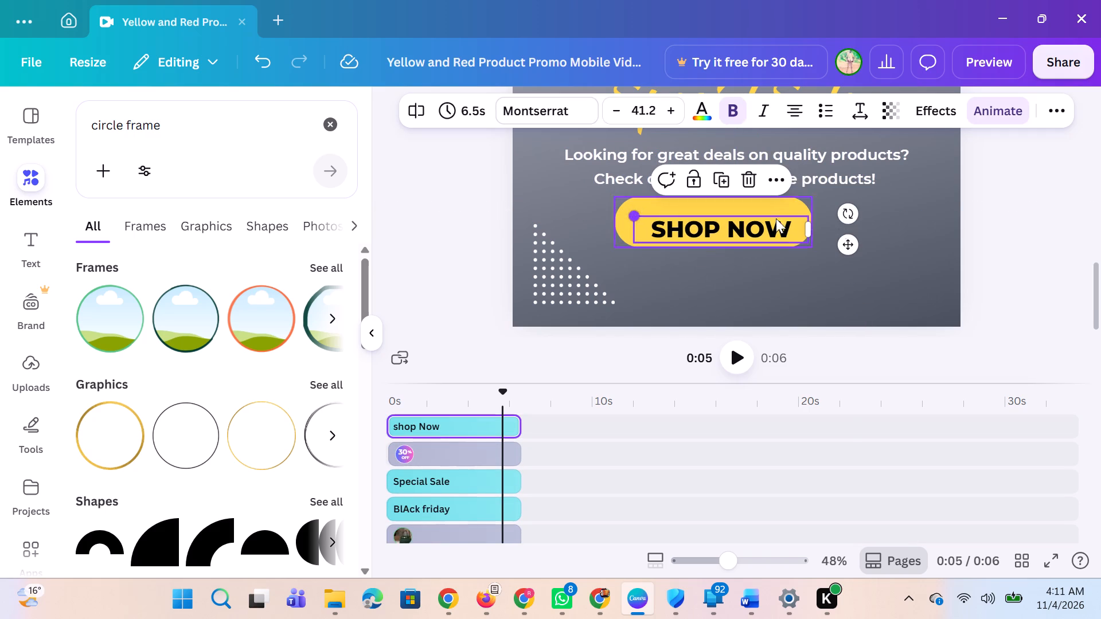
click(973, 223)
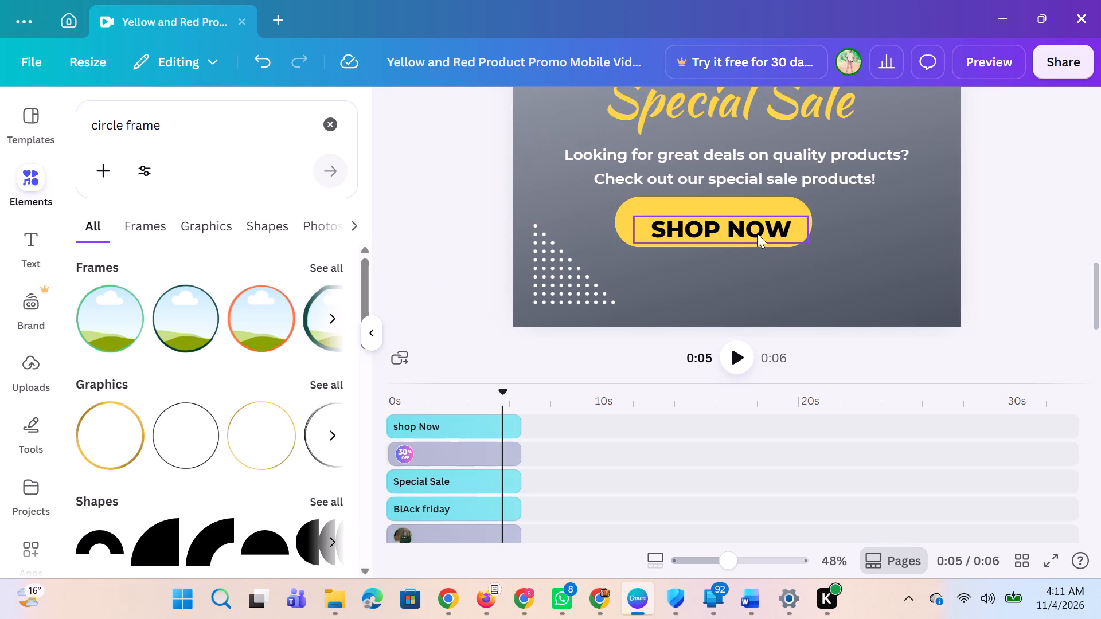
Nudge the SHOP NOW text up and to the left until it is centred on the yellow button shape.
click(757, 233)
key(Up)
key(Up)
key(Up)
key(Up)
key(Up)
key(Up)
key(Up)
key(Up)
key(Up)
key(Up)
key(Up)
key(Up)
key(Up)
key(Up)
key(Up)
key(Up)
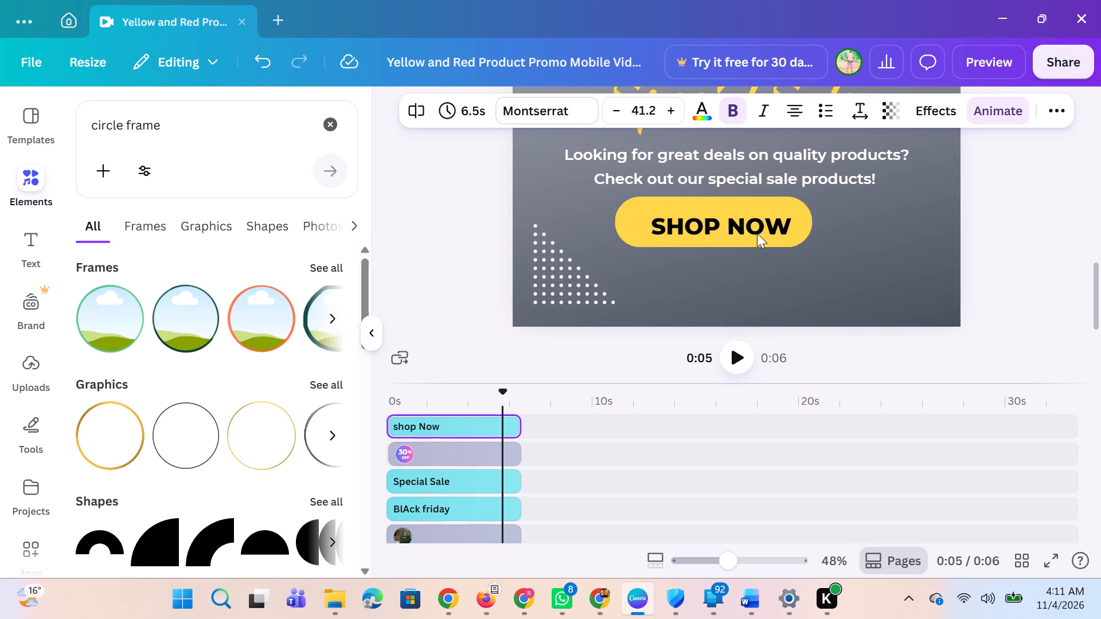
key(Down)
key(Down)
key(Left)
key(Left)
key(Left)
key(Left)
key(Left)
key(Left)
key(Left)
key(Left)
key(Left)
key(Left)
key(Left)
key(Left)
key(Left)
key(Left)
key(Left)
key(Left)
key(Left)
key(Left)
key(Left)
key(Left)
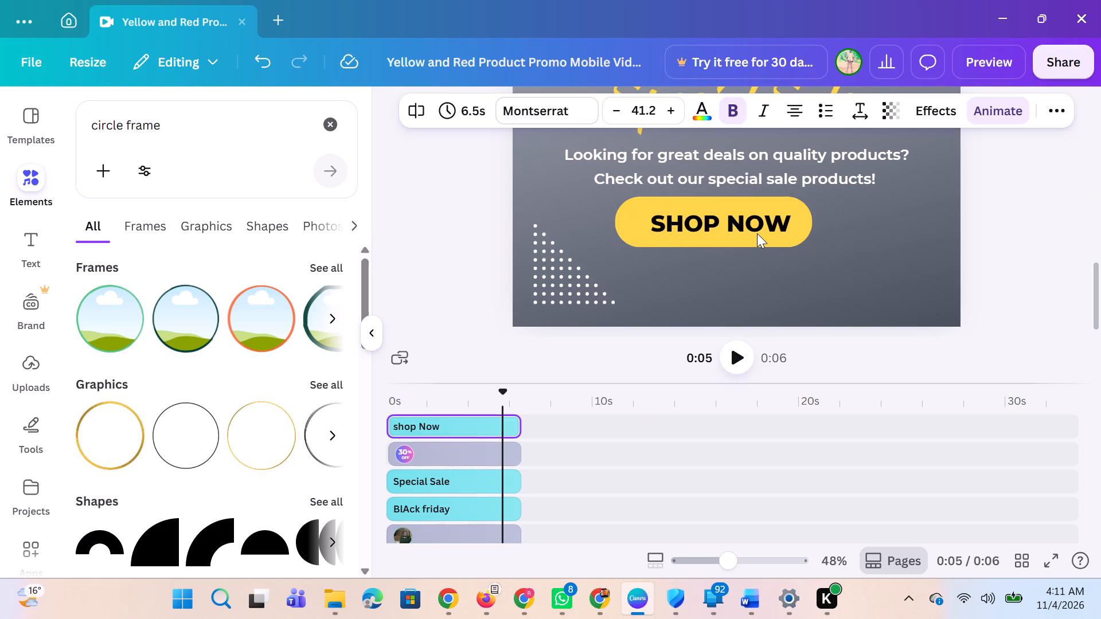
key(Right)
key(Right)
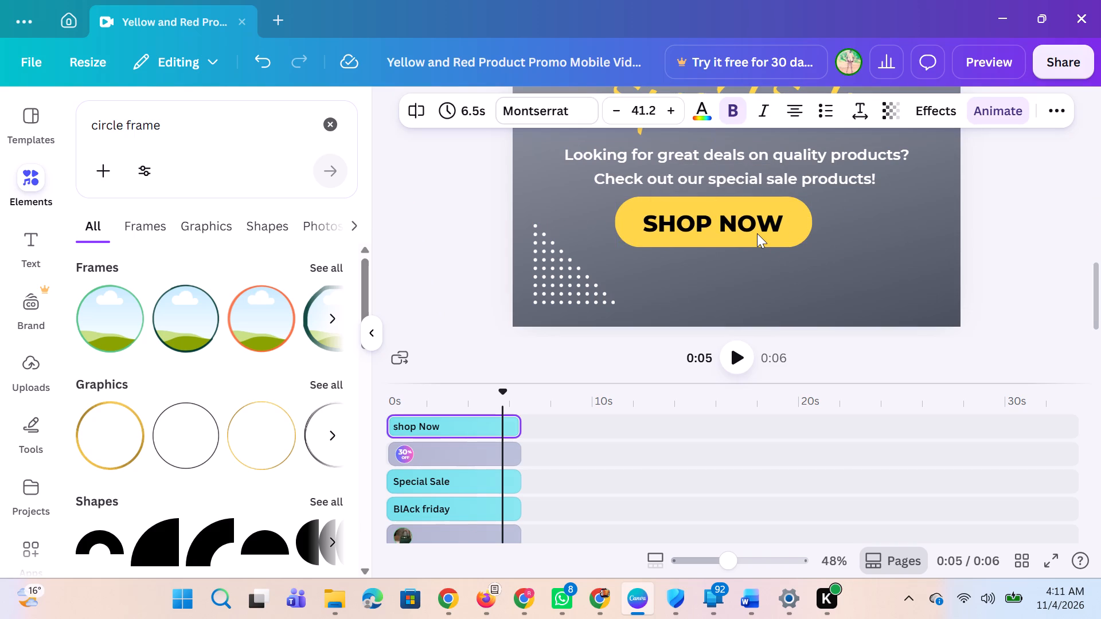
key(Right)
key(Up)
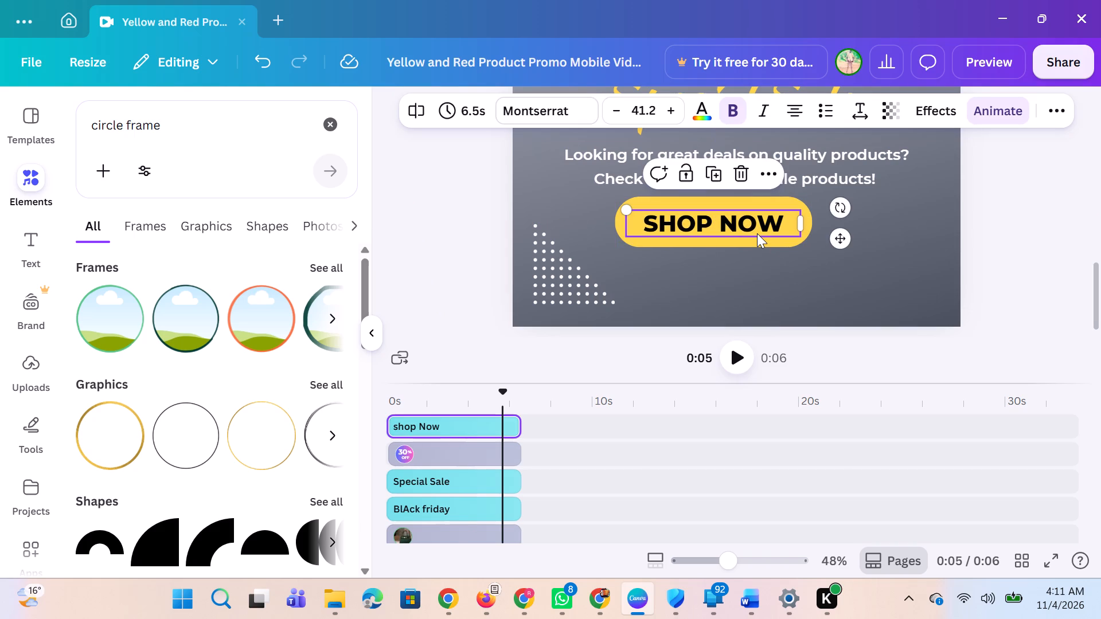
click(922, 274)
Enlarge the "Looking for great deals on quality products?" text block proportionally from its upper-left corner to font size 29.6.
scroll(866, 256, up, 1)
click(841, 244)
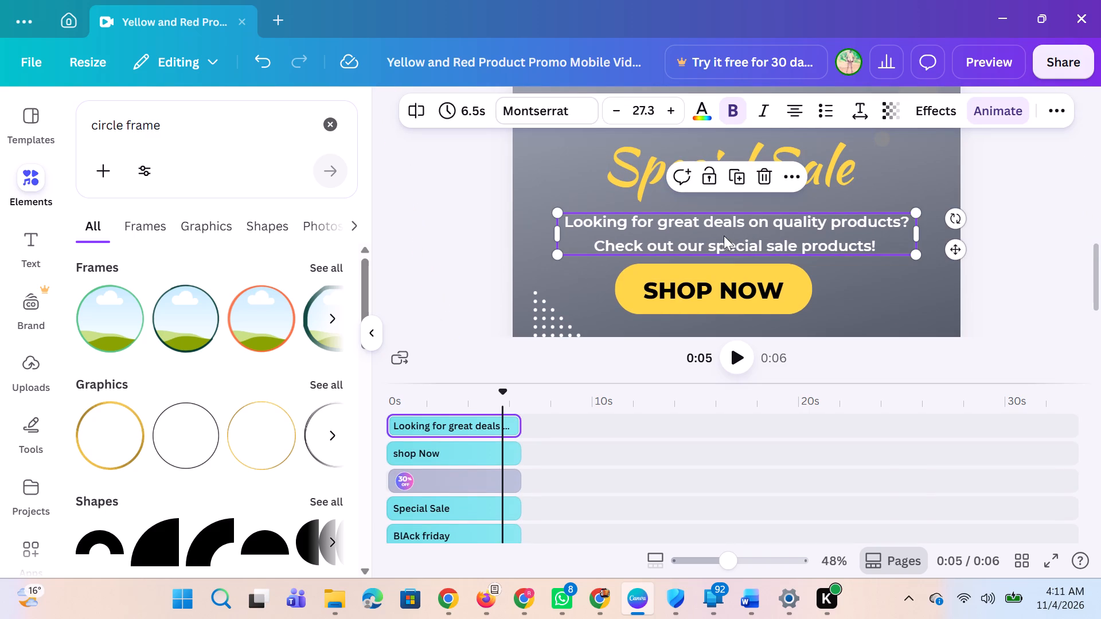
drag(556, 209, 528, 190)
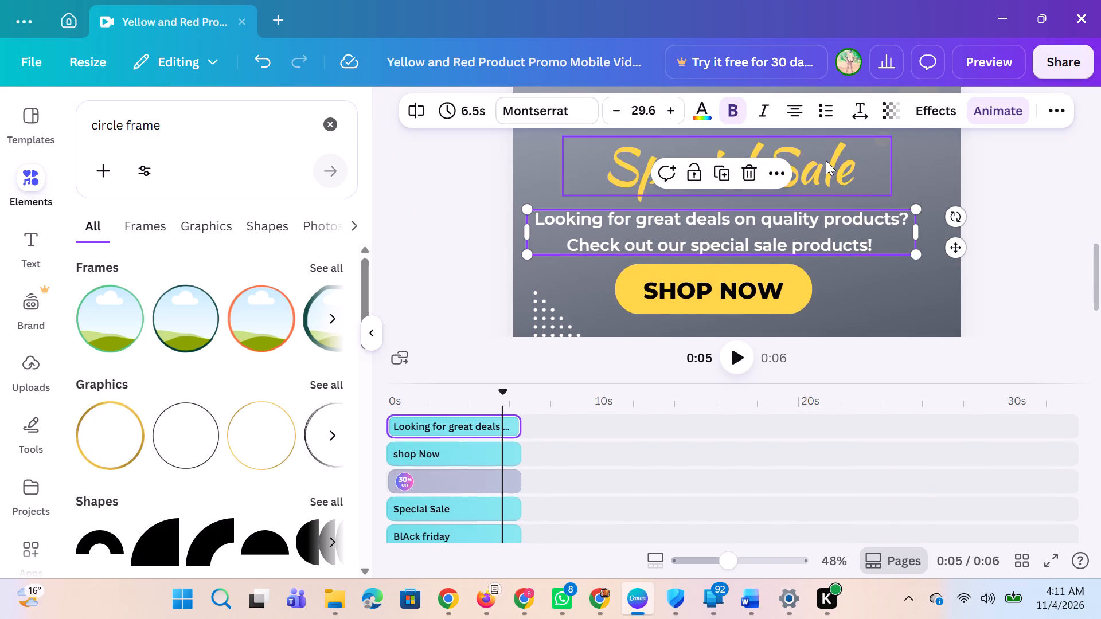
Enlarge the Special Sale heading proportionally from its upper-left corner to font size 94.1.
click(826, 160)
scroll(826, 160, up, 1)
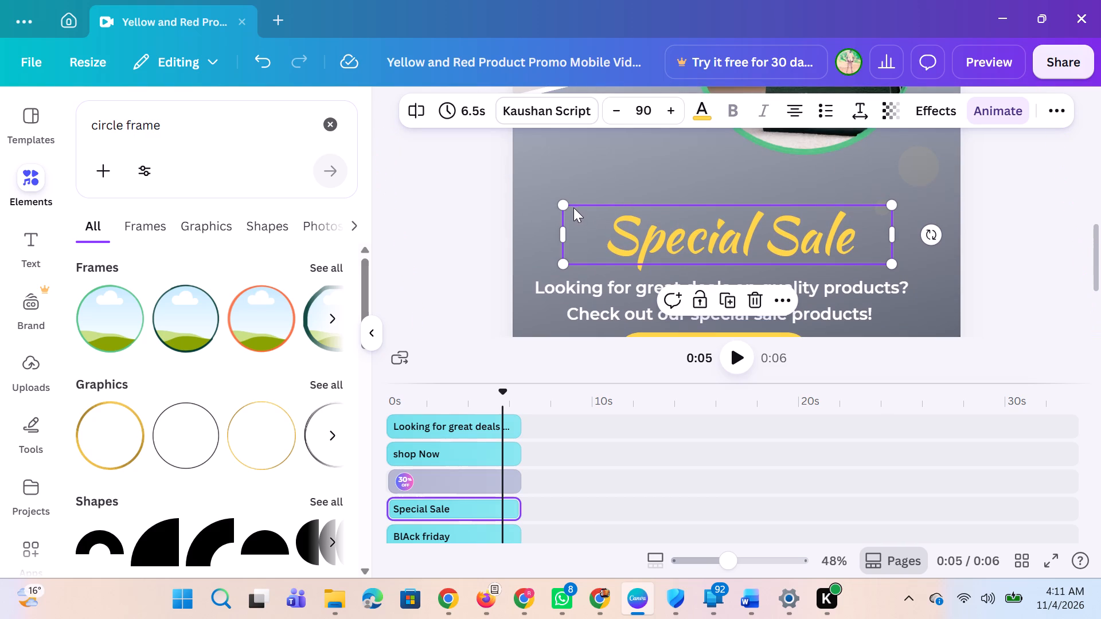
drag(567, 201, 554, 197)
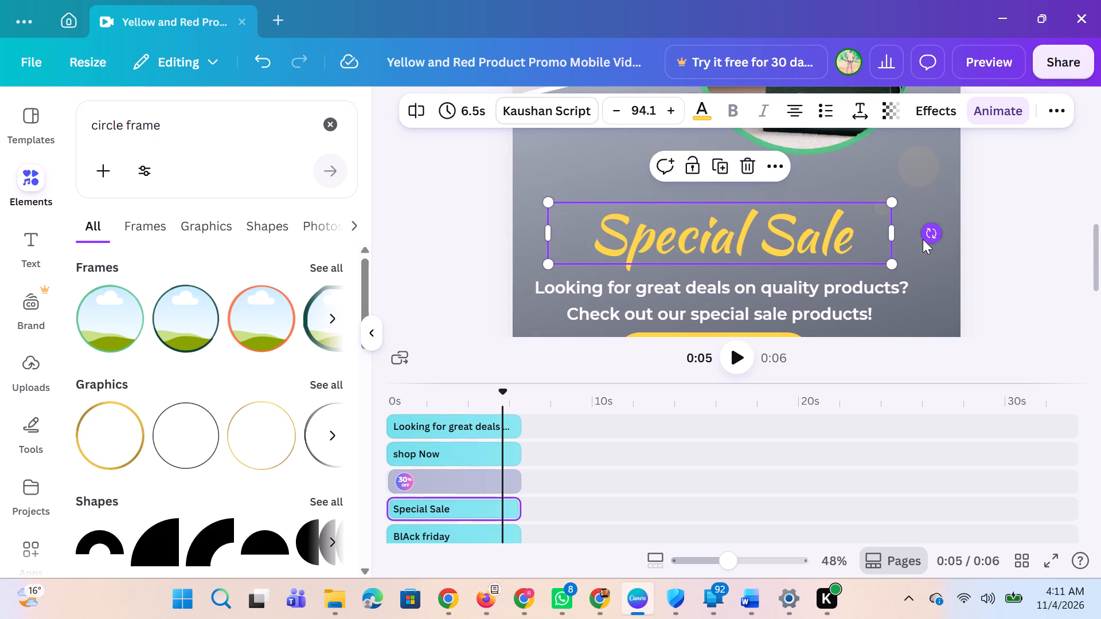
click(981, 237)
Nudge the Special Sale heading sideways until it is horizontally centred on the page.
click(755, 251)
key(Left)
key(Left)
key(Left)
key(Left)
key(Left)
key(Left)
key(Left)
key(Left)
key(Left)
key(Left)
key(Left)
key(Left)
key(Left)
key(Left)
key(Left)
key(Left)
key(Left)
key(Left)
key(Left)
key(Left)
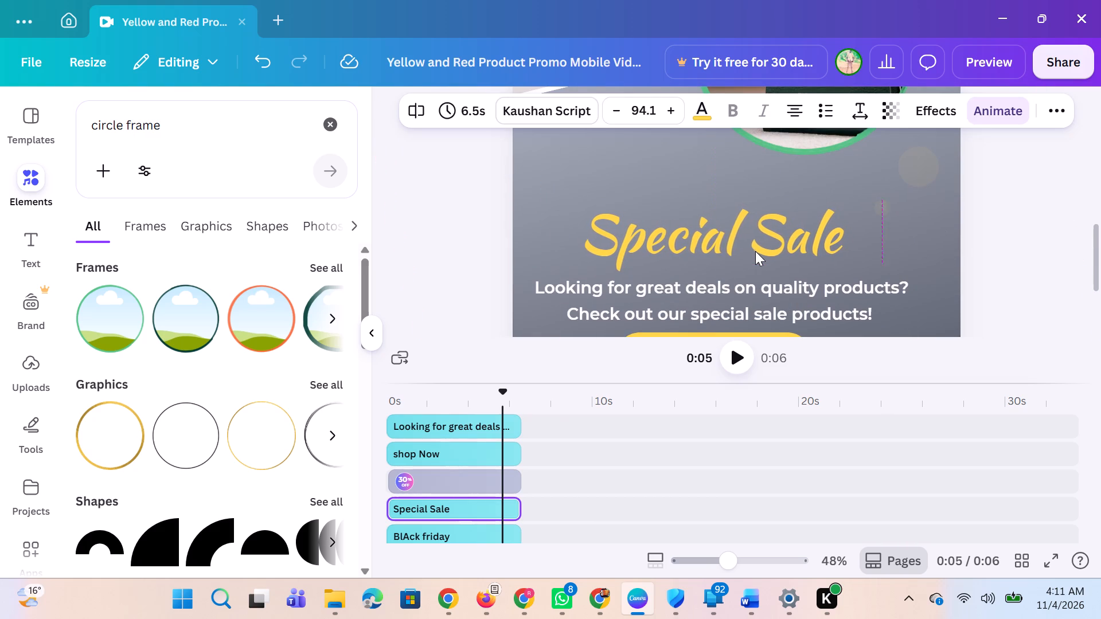
key(Right)
key(Right)
key(Right)
key(Right)
key(Right)
key(Right)
key(Right)
key(Right)
key(Right)
key(Right)
key(Right)
key(Right)
key(Right)
key(Right)
key(Right)
key(Right)
key(Right)
key(Right)
key(Right)
key(Right)
key(Right)
key(Right)
key(Right)
key(Right)
key(Right)
key(Right)
key(Right)
key(Right)
key(Right)
key(Right)
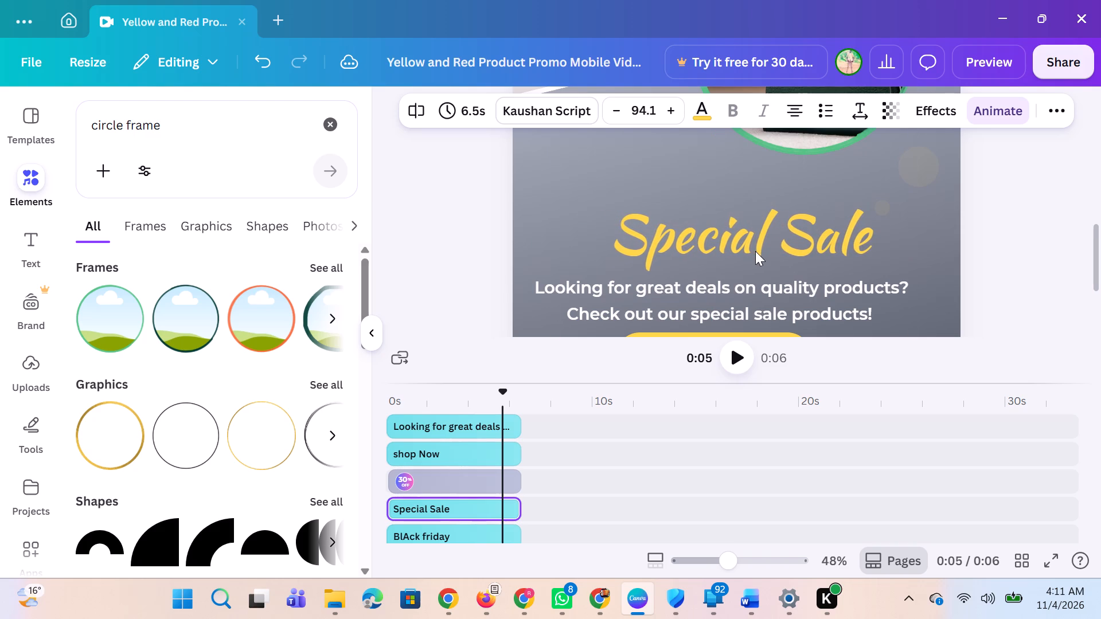
key(Left)
key(Left)
key(Left)
key(Left)
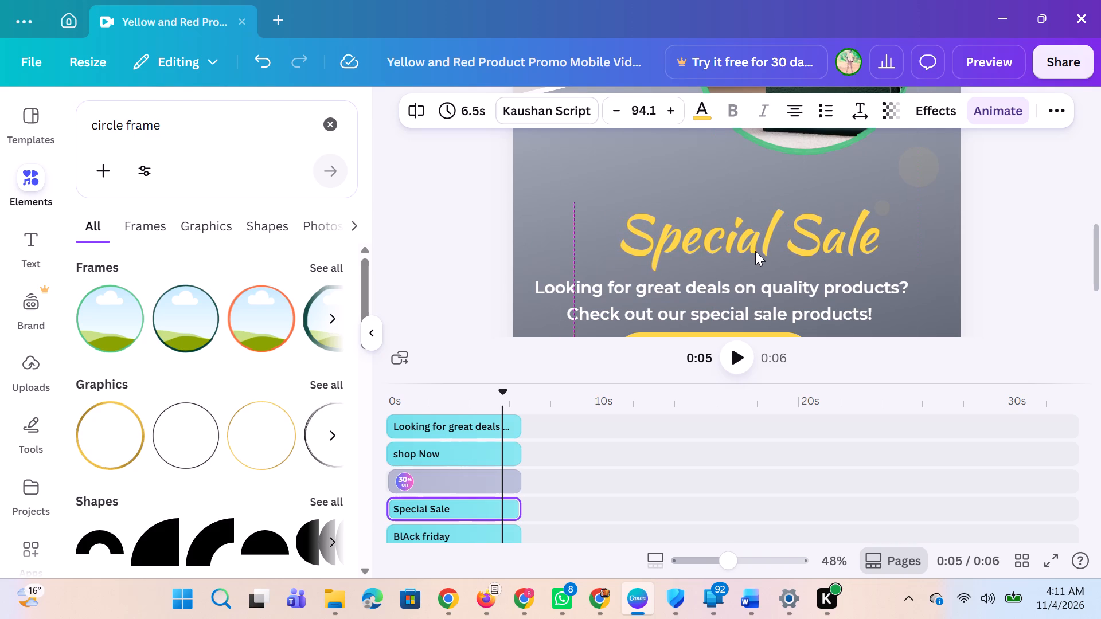
key(Left)
key(Left)
key(Left)
key(Left)
key(Left)
key(Left)
key(Left)
key(Left)
key(Left)
key(Left)
key(Left)
key(Left)
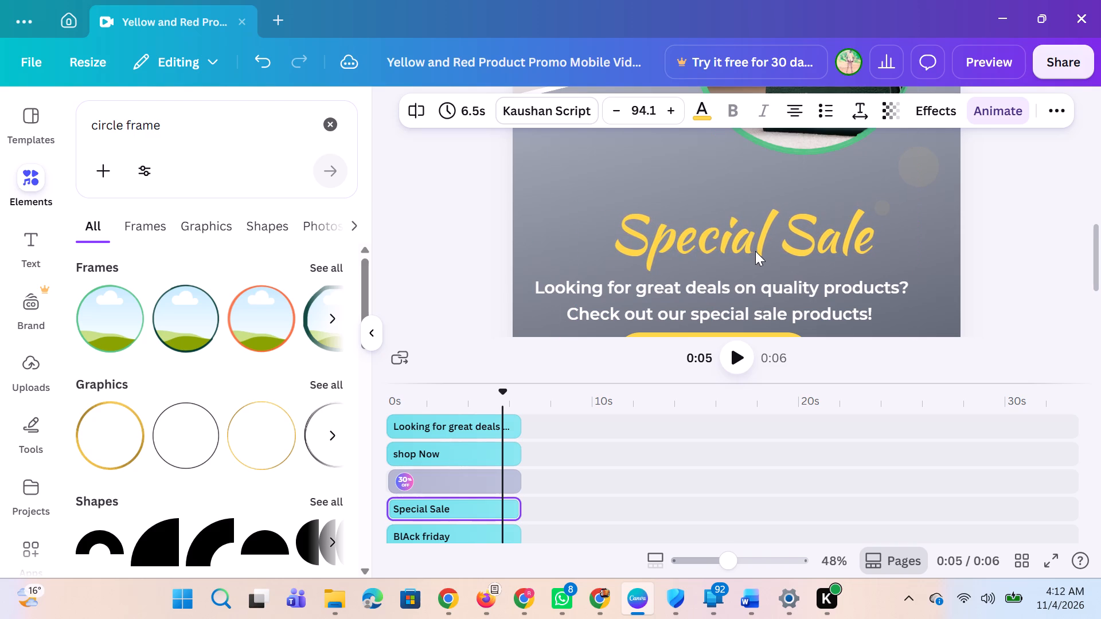
key(Left)
key(Left)
key(Left)
key(Left)
key(Left)
key(Left)
key(Left)
key(Left)
key(Left)
key(Left)
key(Left)
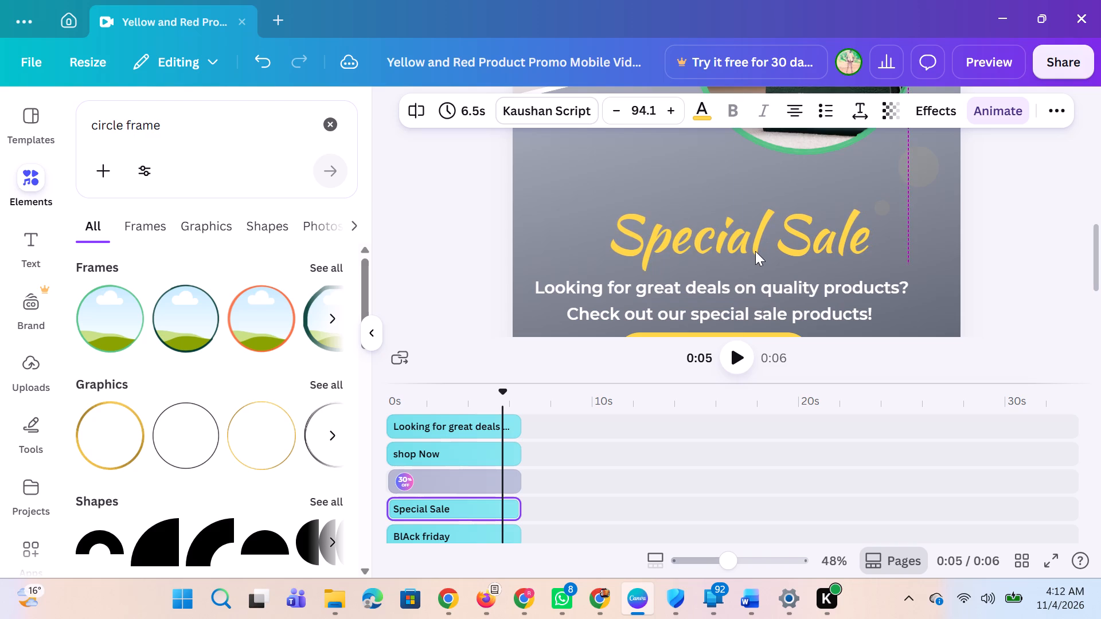
key(Right)
key(Right)
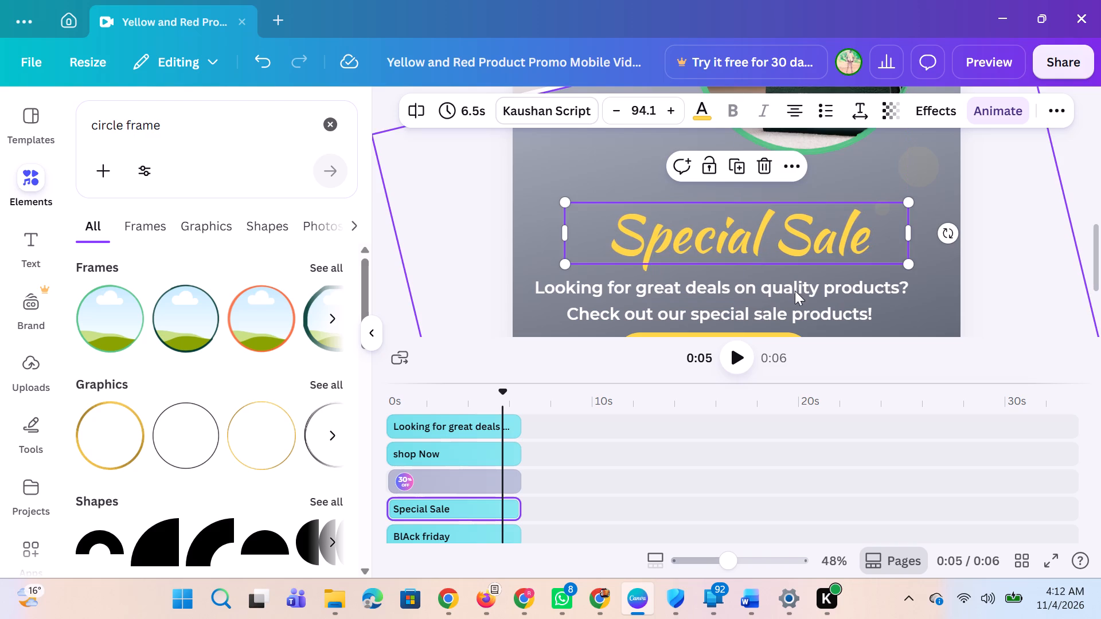
Nudge the "Looking for great deals" text block to the right until it is horizontally centred under the Special Sale heading.
click(804, 292)
key(Right)
key(Right)
key(Right)
key(Right)
key(Right)
key(Right)
key(Right)
key(Right)
key(Right)
key(Right)
key(Right)
key(Right)
key(Right)
key(Right)
key(Right)
key(Right)
key(Right)
key(Right)
key(Right)
key(Right)
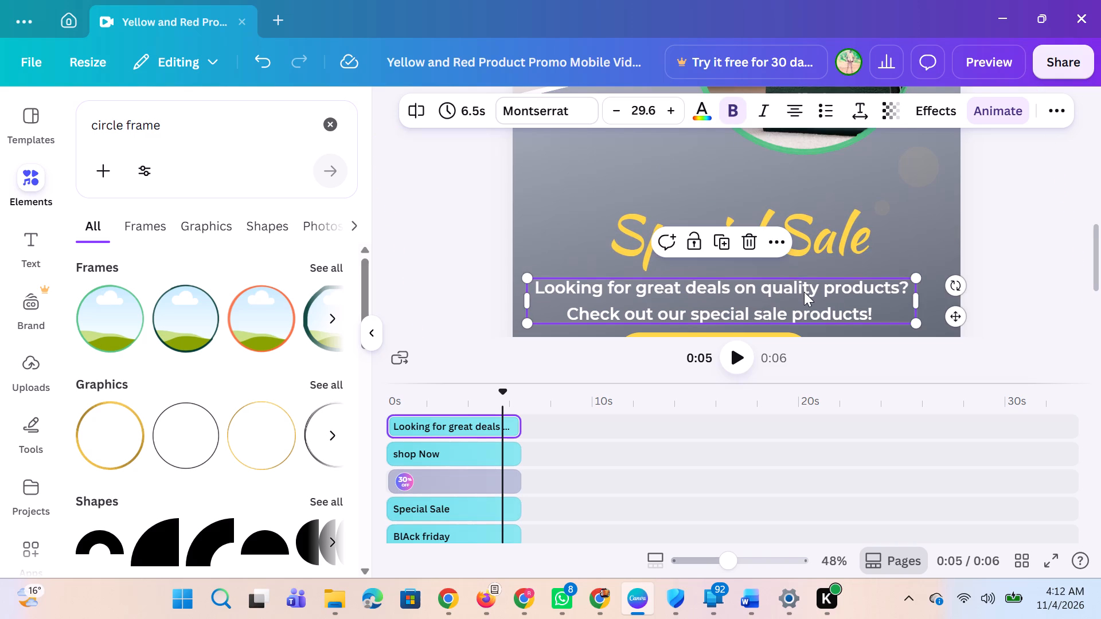
key(Right)
key(Right)
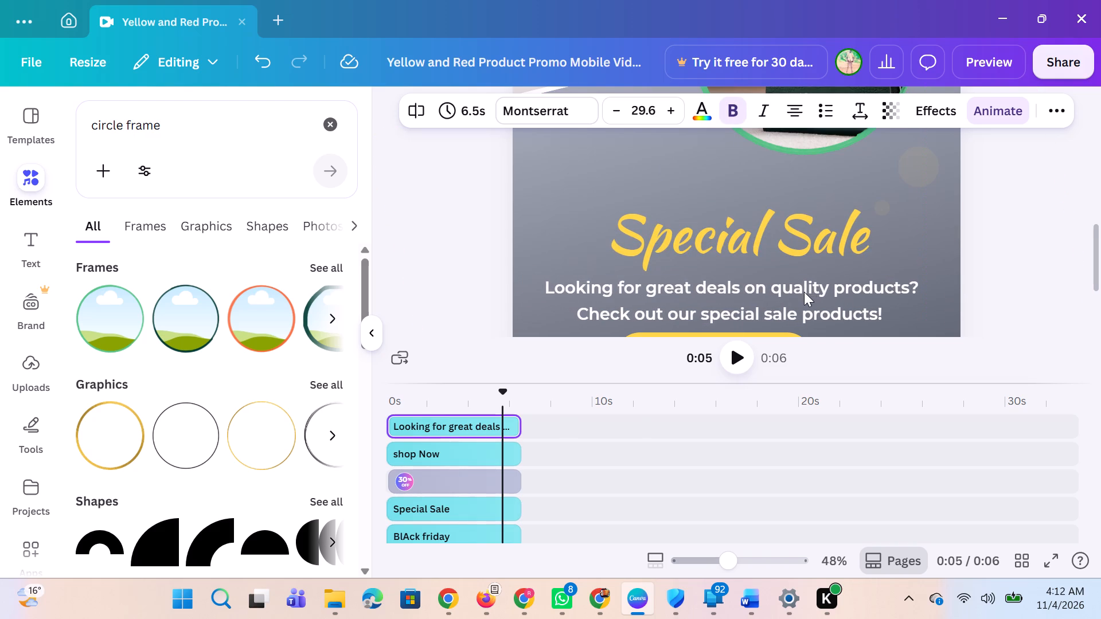
key(Right)
key(Right)
key(Right)
key(Right)
key(Right)
key(Right)
key(Right)
key(Right)
key(Right)
key(Right)
key(Right)
Nudge the "Looking for great deals" text block slightly up until its gaps to the heading and the yellow button are equal at 27.
key(Up)
key(Up)
key(Up)
key(Up)
key(Up)
key(Up)
key(Up)
key(Up)
key(Up)
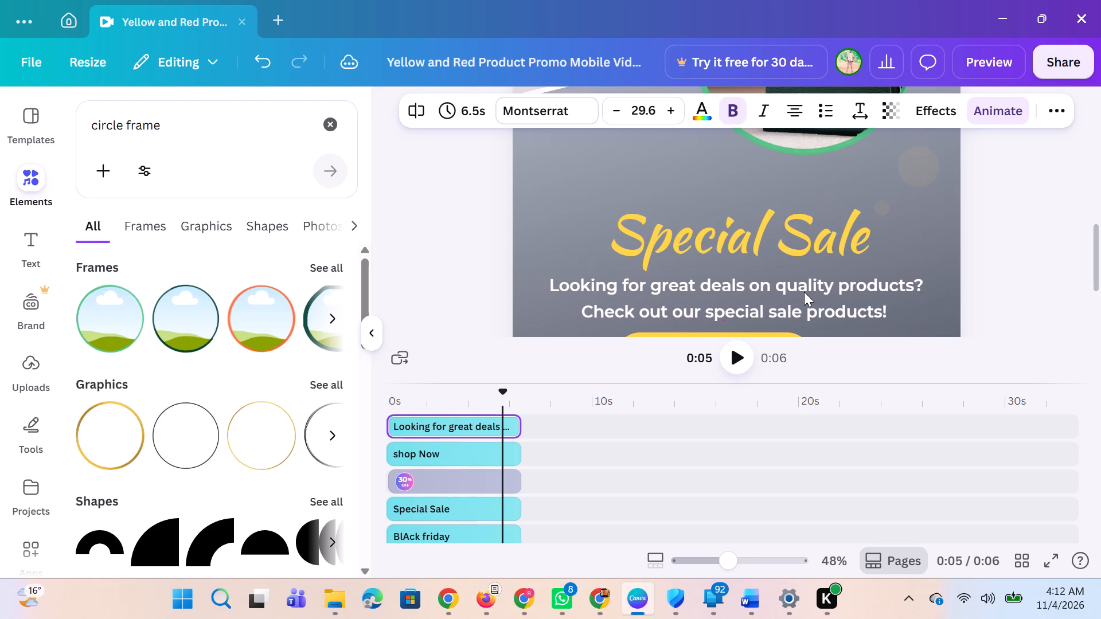
key(Down)
key(Down)
key(Down)
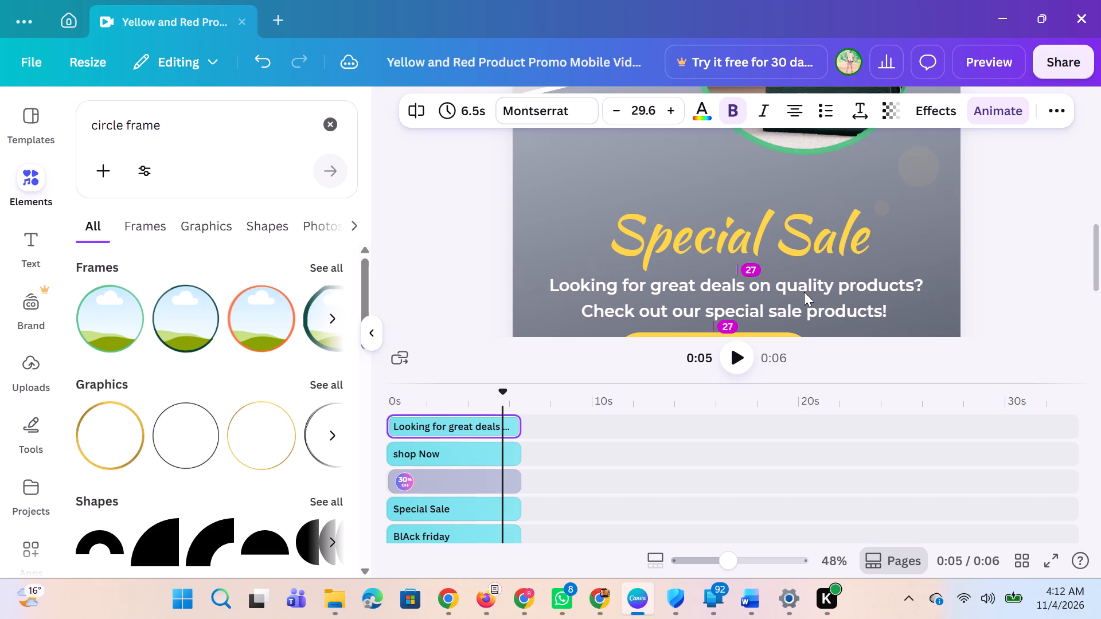
click(804, 293)
click(978, 233)
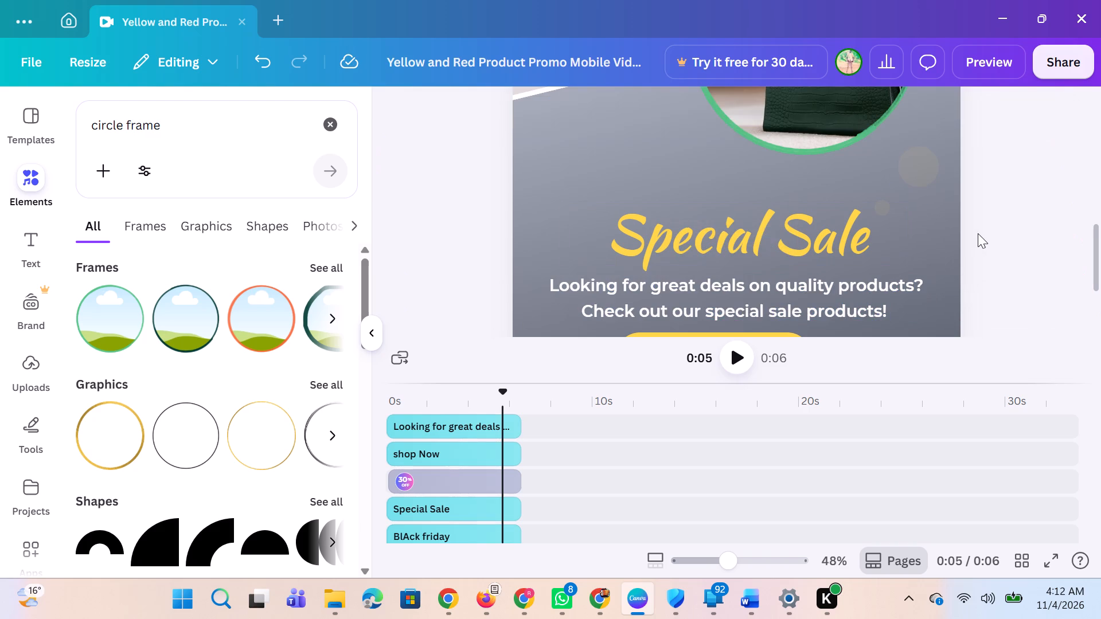
Nudge the yellow button shape to the right until it is horizontally centred on the page.
scroll(1015, 238, down, 3)
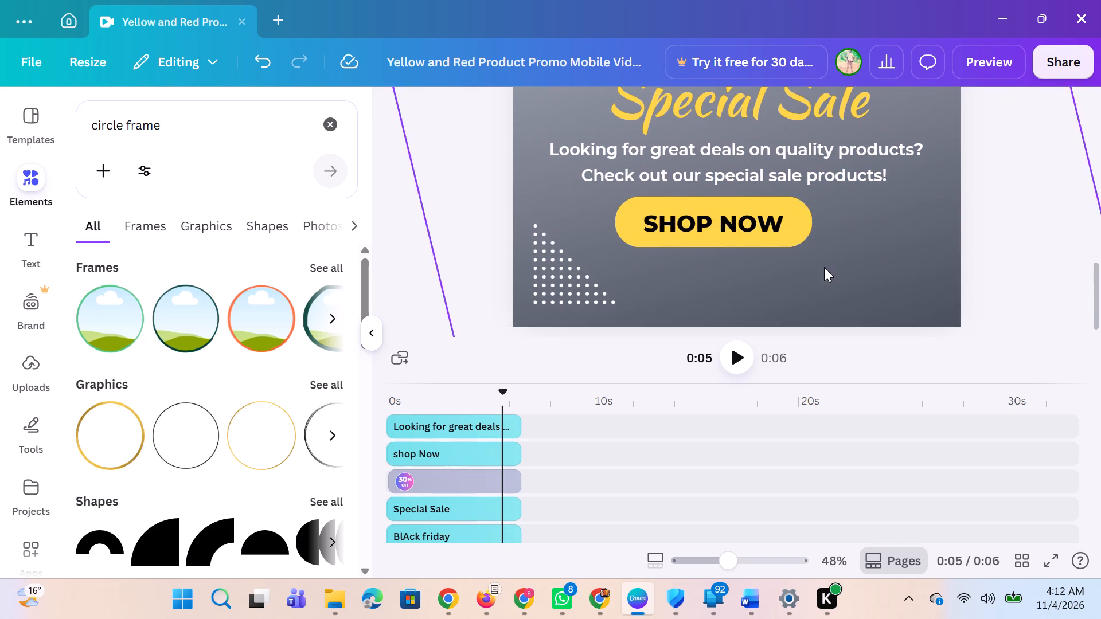
click(804, 221)
key(Right)
key(Right)
key(Right)
key(Right)
key(Right)
key(Right)
key(Right)
key(Right)
key(Right)
key(Right)
key(Right)
key(Right)
key(Right)
key(Right)
key(Right)
key(Right)
key(Right)
key(Right)
key(Right)
key(Right)
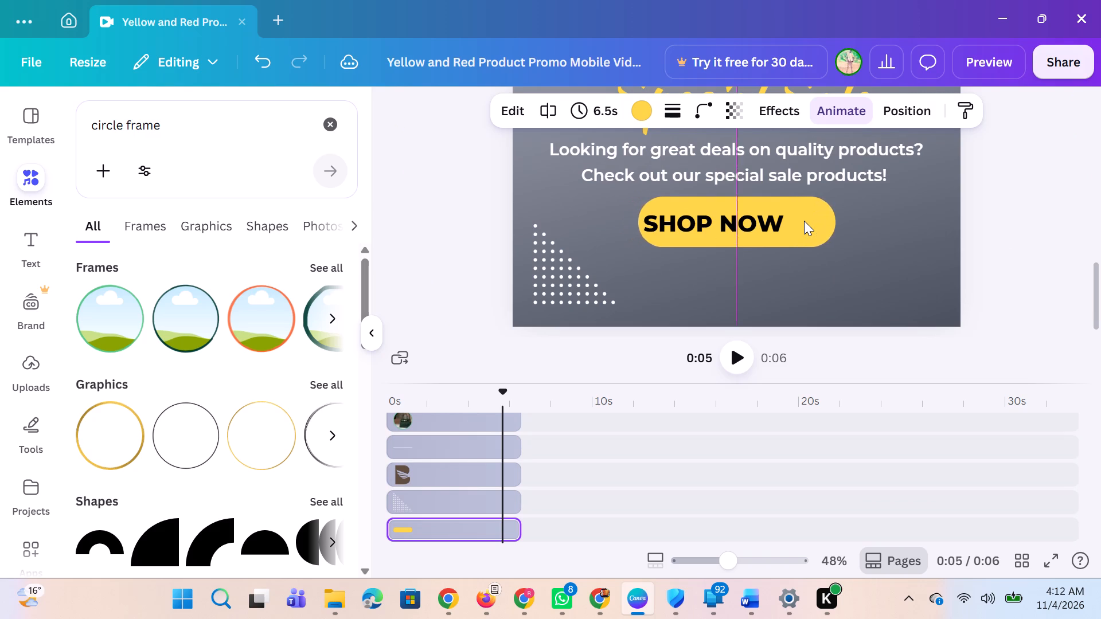
key(Left)
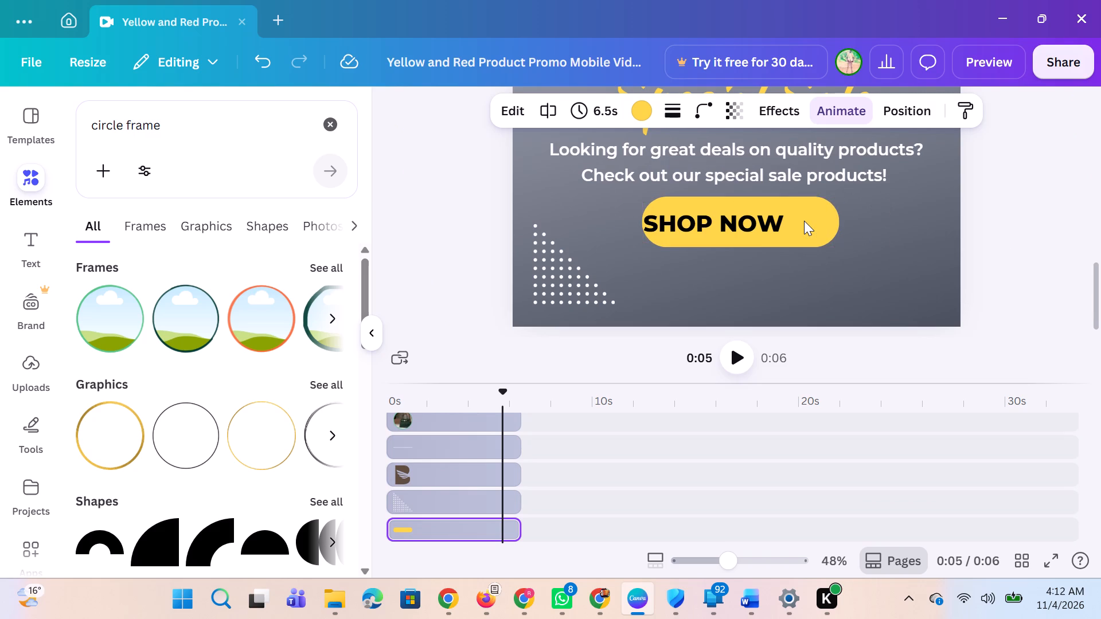
key(Left)
key(Left)
key(Left)
key(Left)
key(Left)
key(Left)
key(Left)
key(Left)
key(Left)
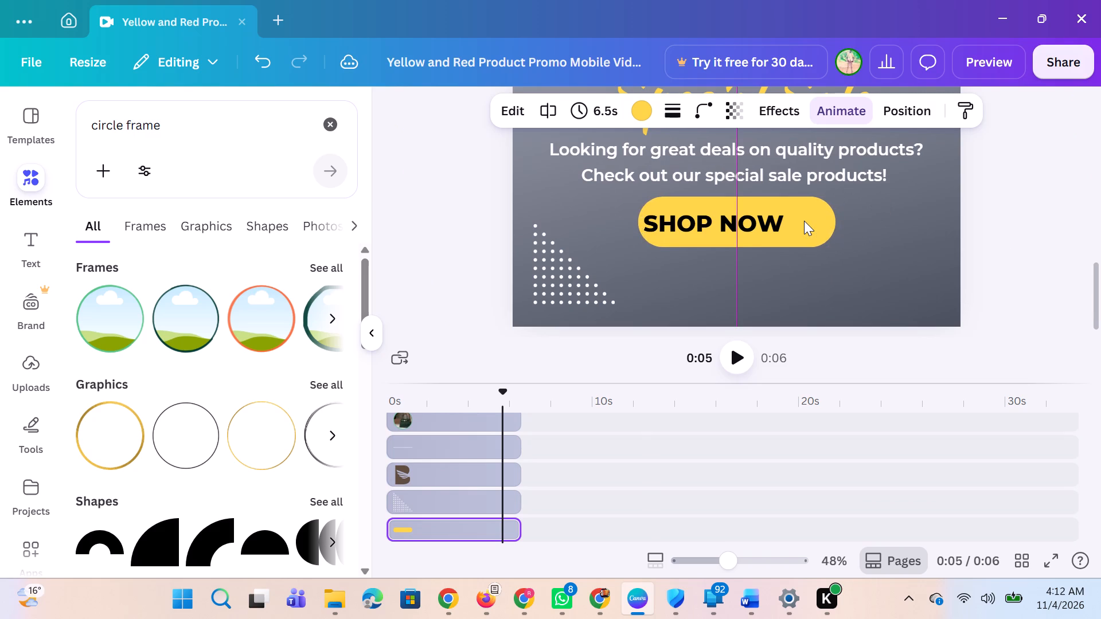
Nudge the SHOP NOW text to the right until it is centred inside the yellow button.
click(770, 228)
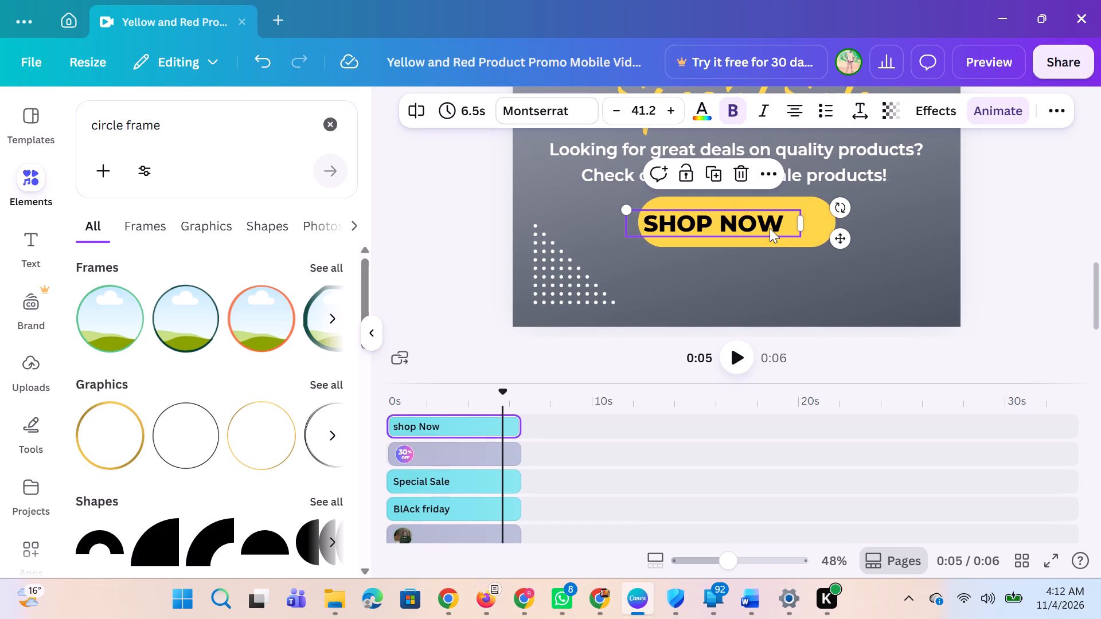
key(Right)
key(Right)
key(Right)
key(Right)
key(Right)
key(Right)
key(Right)
key(Right)
key(Right)
key(Right)
key(Right)
key(Right)
key(Right)
key(Right)
key(Right)
key(Right)
key(Right)
key(Right)
key(Right)
key(Right)
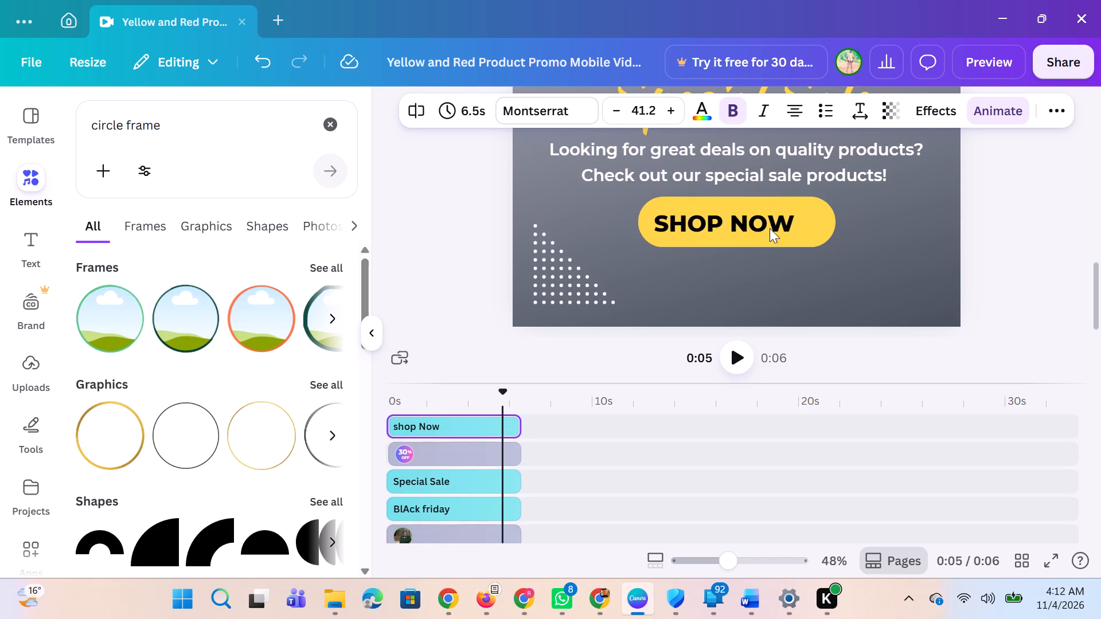
key(Right)
key(Right)
key(Right)
key(Right)
key(Right)
key(Right)
key(Right)
key(Right)
key(Right)
key(Right)
key(Right)
key(Right)
key(Right)
key(Right)
key(Right)
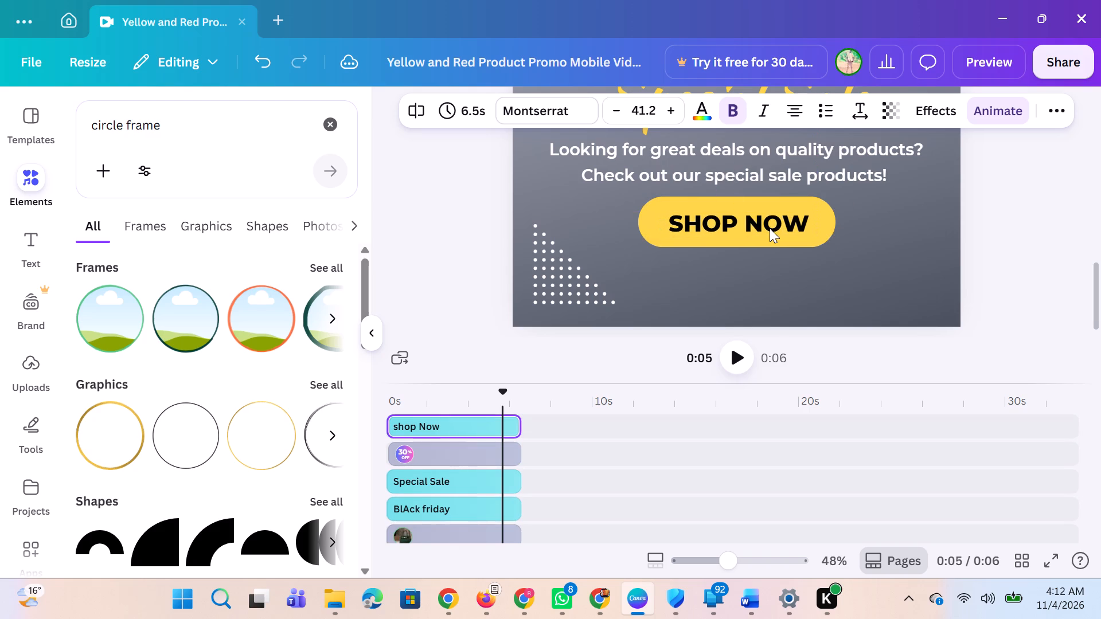
key(Left)
key(Left)
key(Left)
key(Left)
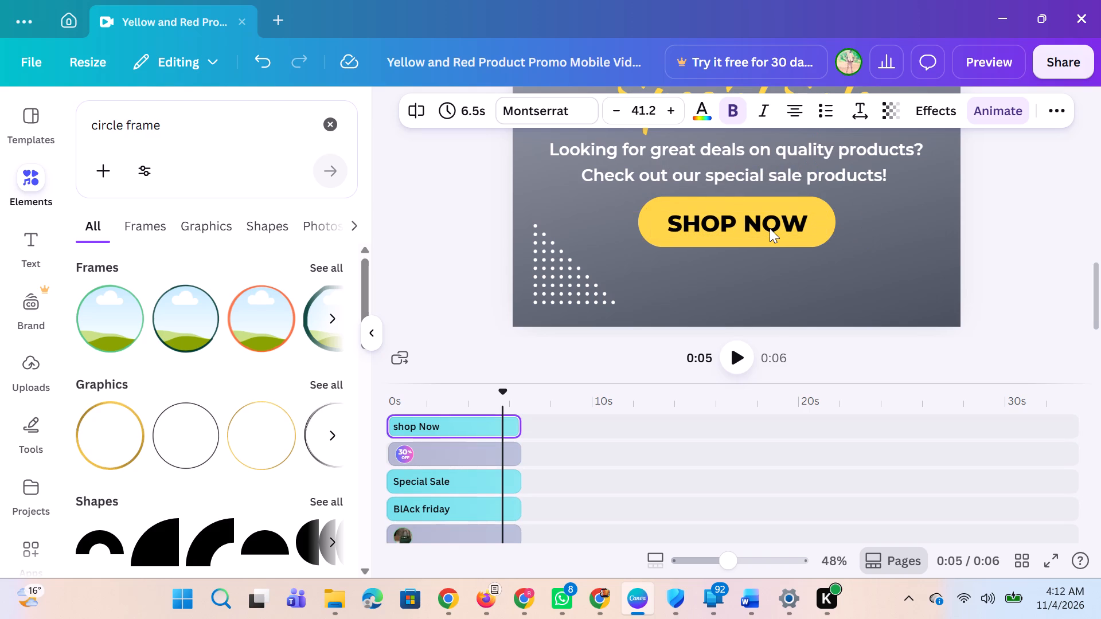
key(Left)
key(Left)
key(Left)
key(Right)
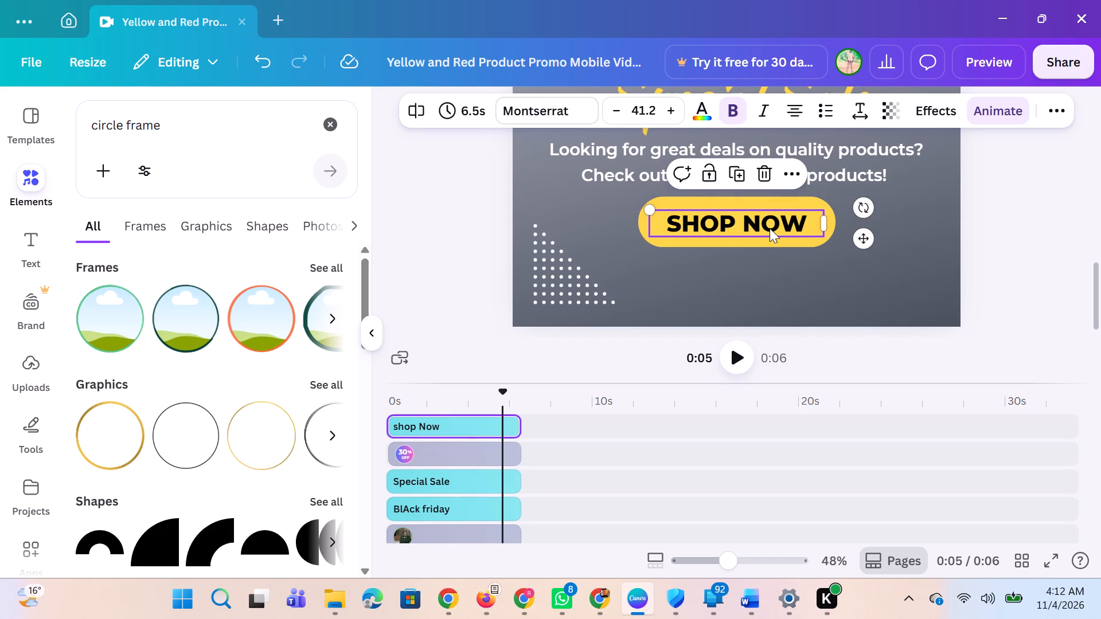
click(972, 243)
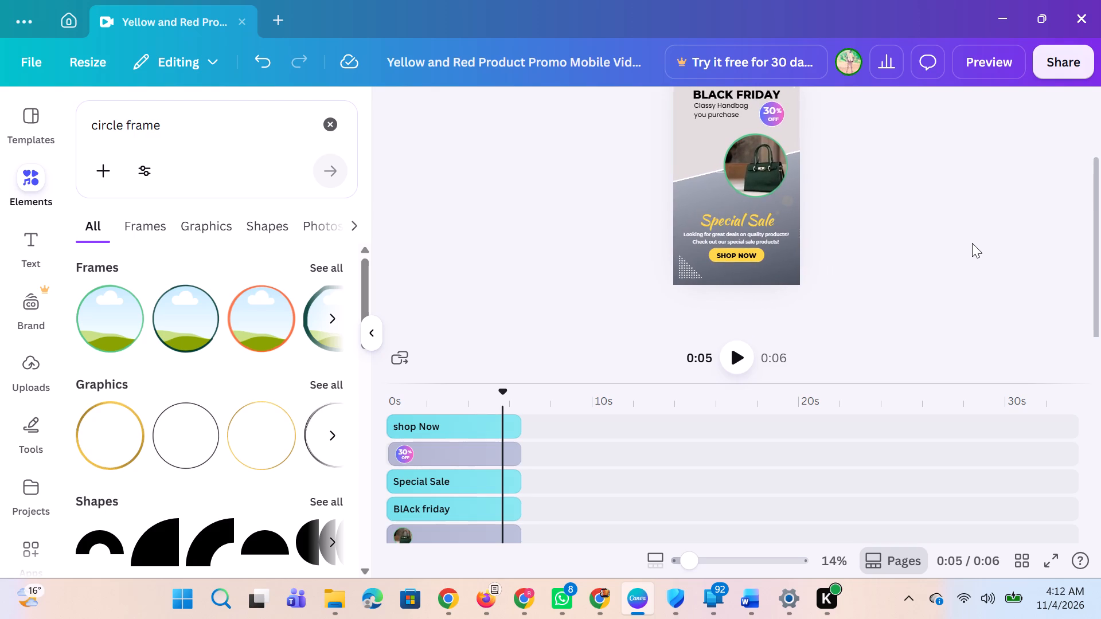
Duplicate the SHOP NOW text on the yellow button.
scroll(972, 243, up, 1)
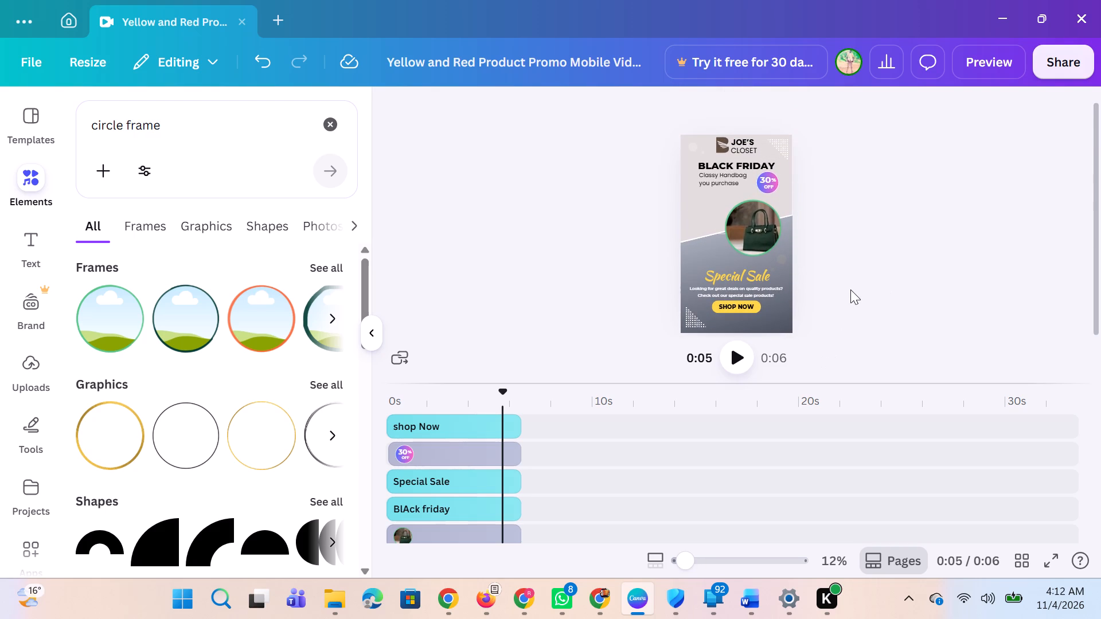
click(736, 308)
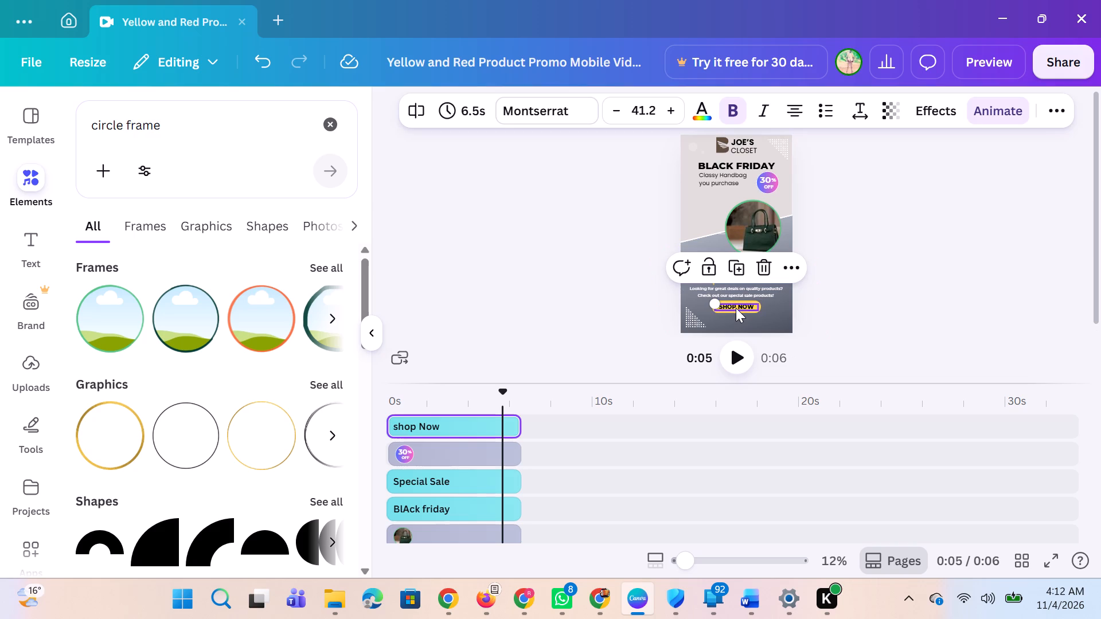
click(740, 267)
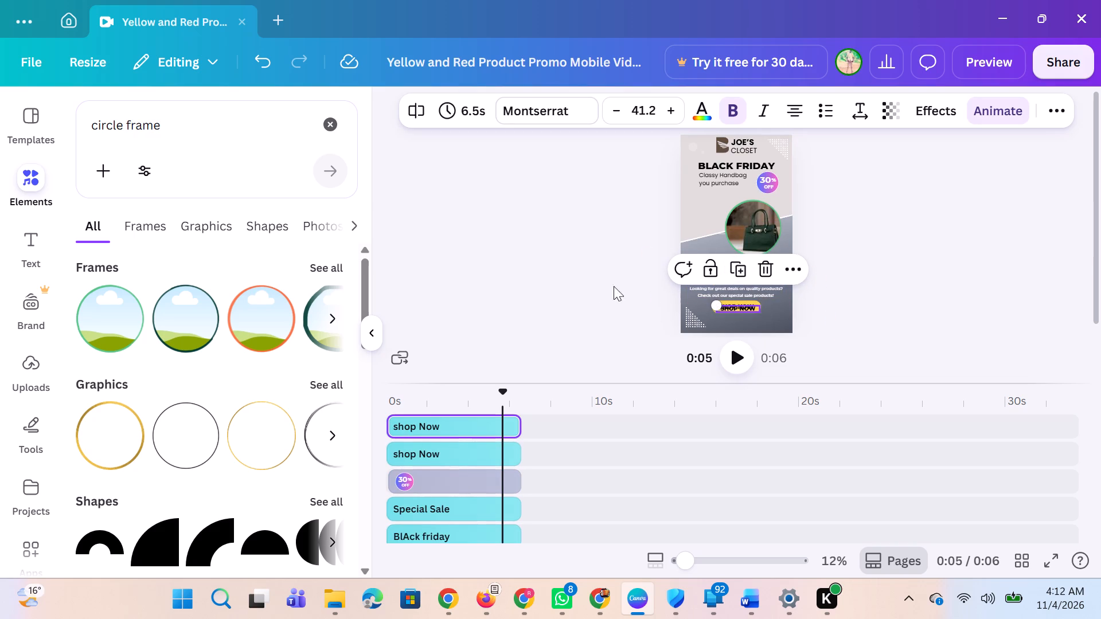
click(592, 288)
Move the duplicated SHOP NOW text up to the area below "Classy Handbag you purchase", just above the circular handbag photo.
click(744, 308)
key(Up)
key(Up)
key(Up)
key(Up)
key(Up)
key(Up)
key(Up)
key(Up)
key(Up)
key(Up)
key(Up)
key(Up)
key(Up)
key(Up)
key(Up)
key(Up)
key(Up)
key(Up)
key(Up)
key(Up)
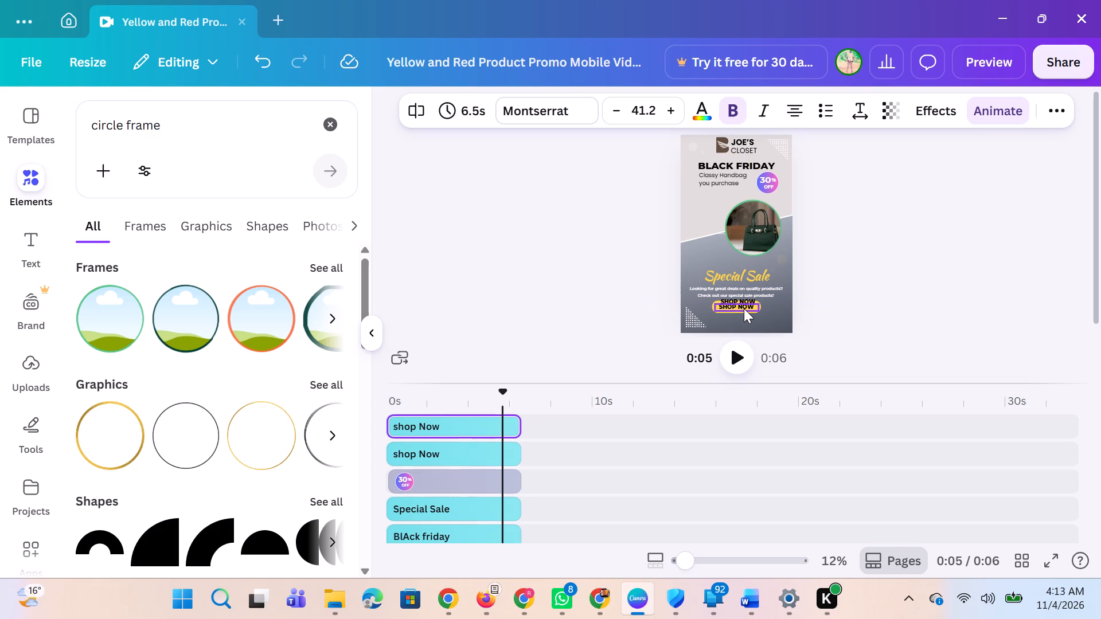
click(887, 324)
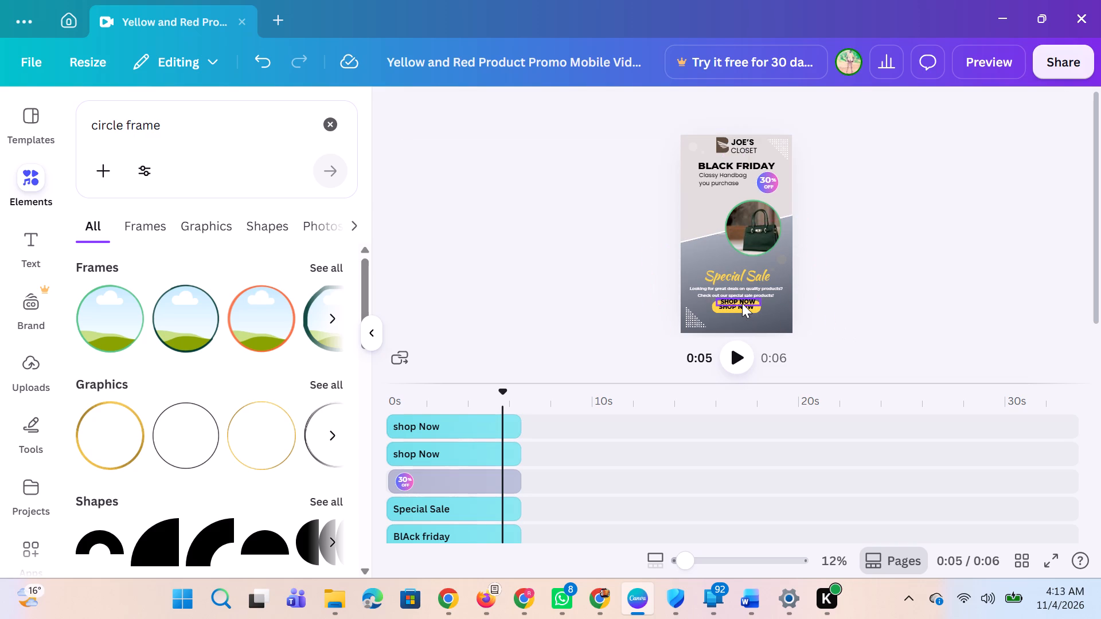
click(742, 303)
drag(744, 301, 711, 202)
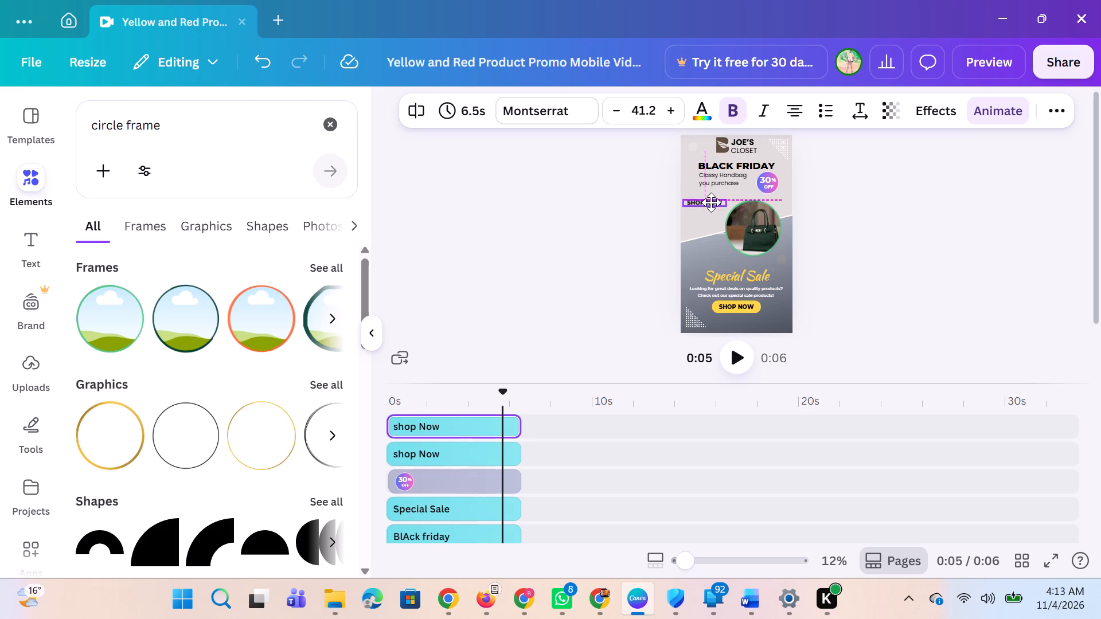
drag(711, 202, 720, 199)
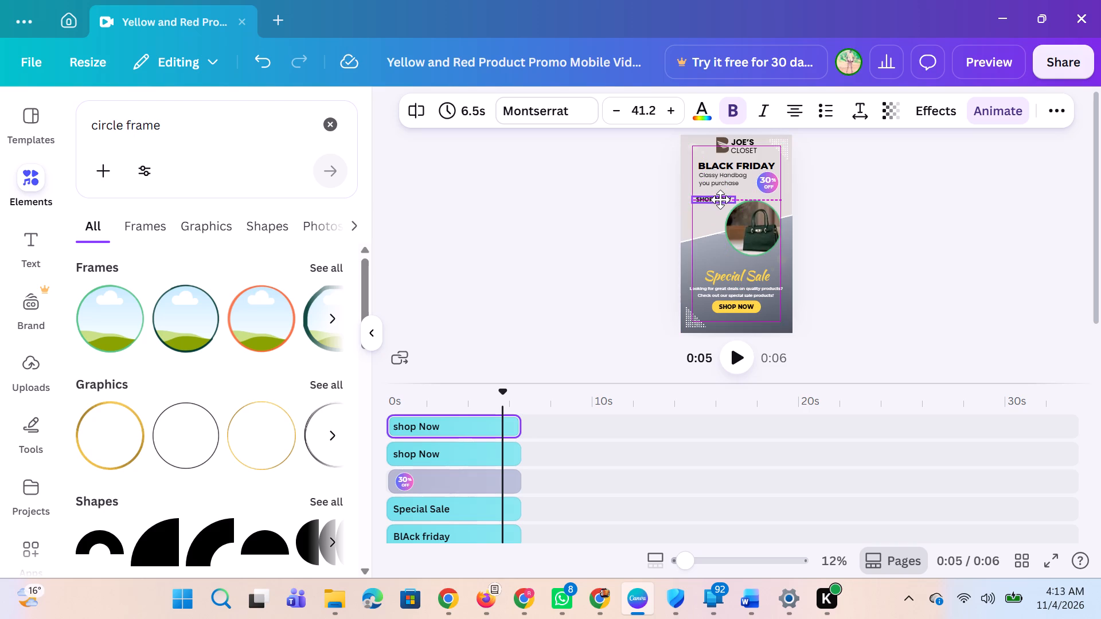
drag(720, 199, 721, 199)
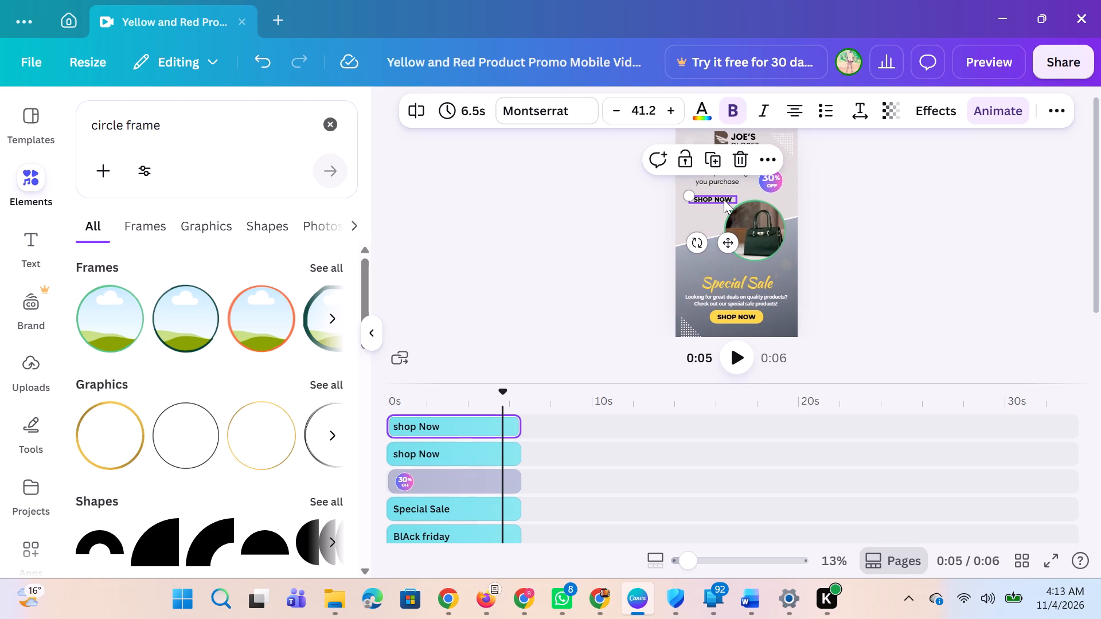
Duplicate the moved SHOP NOW text three times, stacking four lines with each copy below and slightly left of the previous one.
click(716, 157)
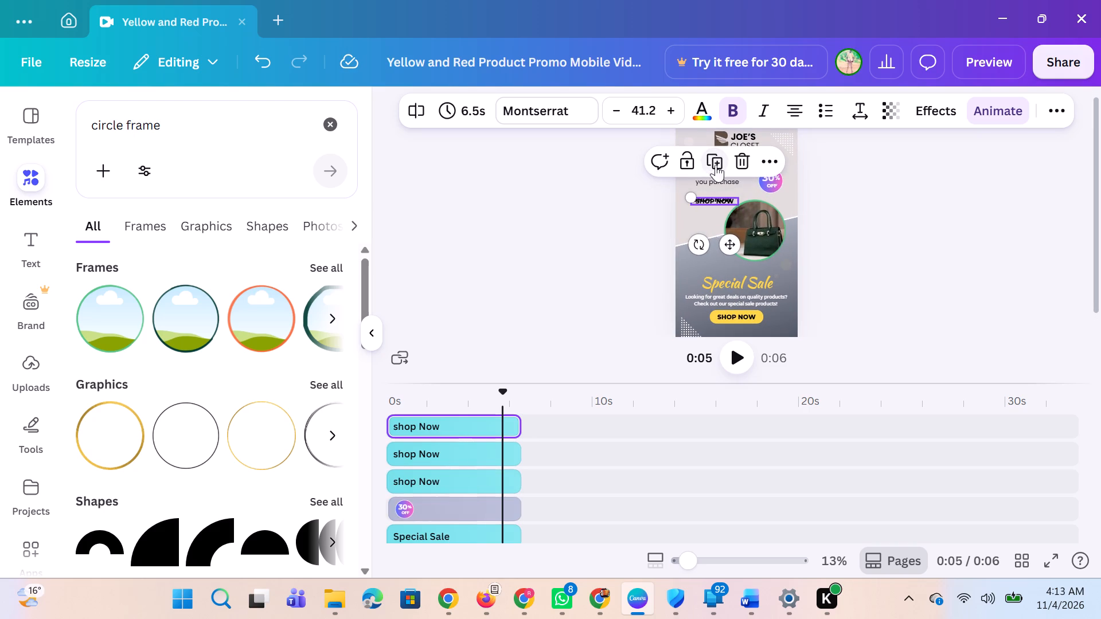
drag(728, 242, 722, 244)
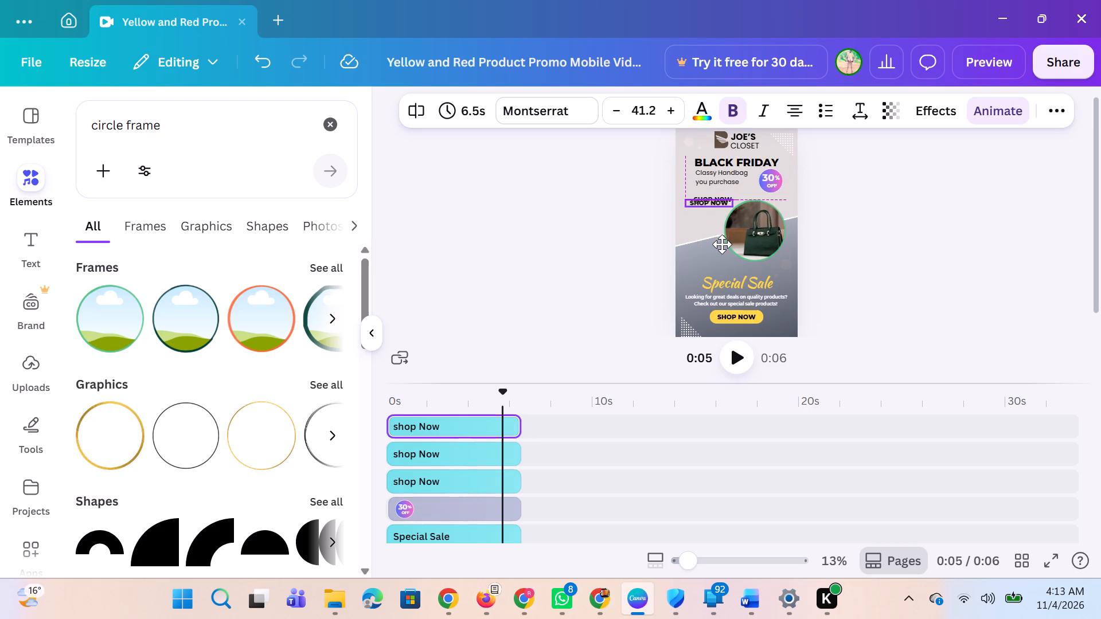
drag(722, 244, 720, 249)
click(705, 165)
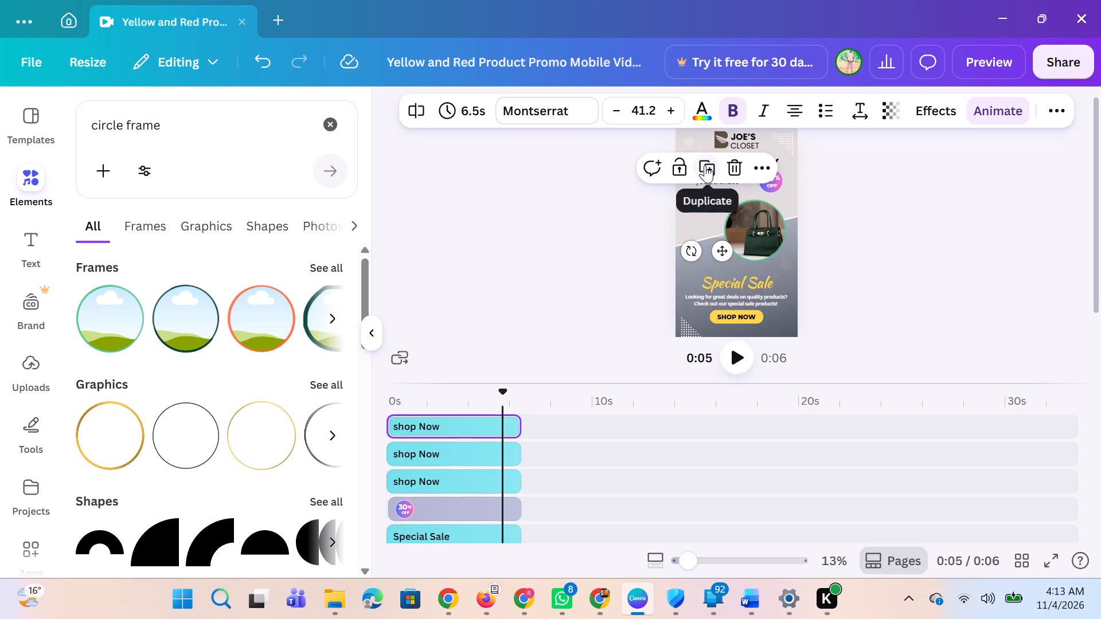
click(705, 165)
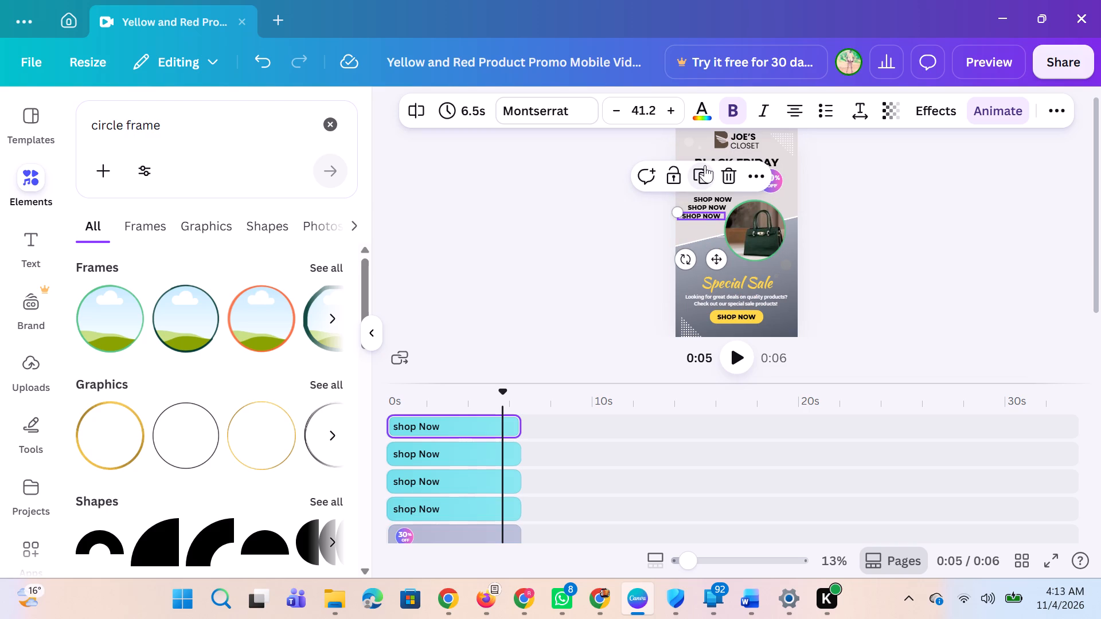
click(612, 232)
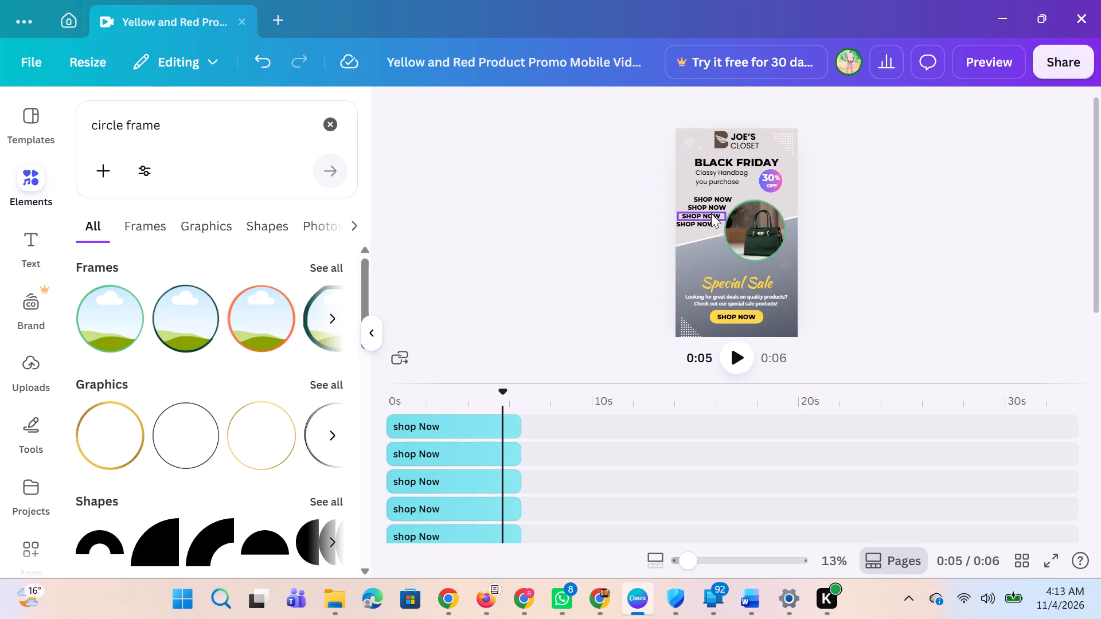
Replace the text of the topmost SHOP NOW line in the stack with "handbags".
triple_click(713, 197)
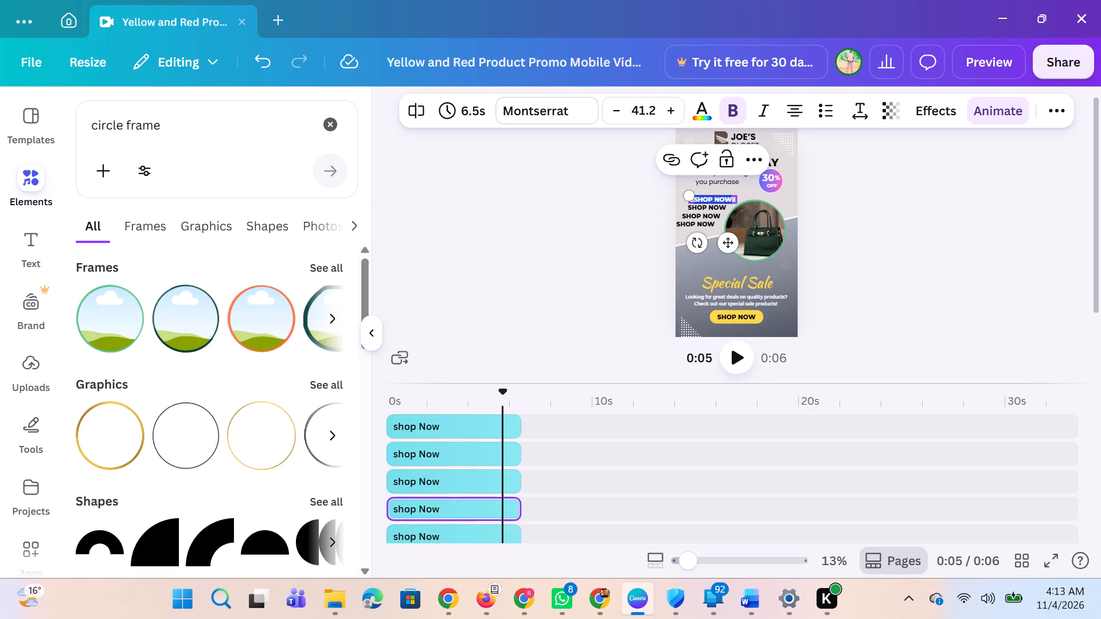
text(han)
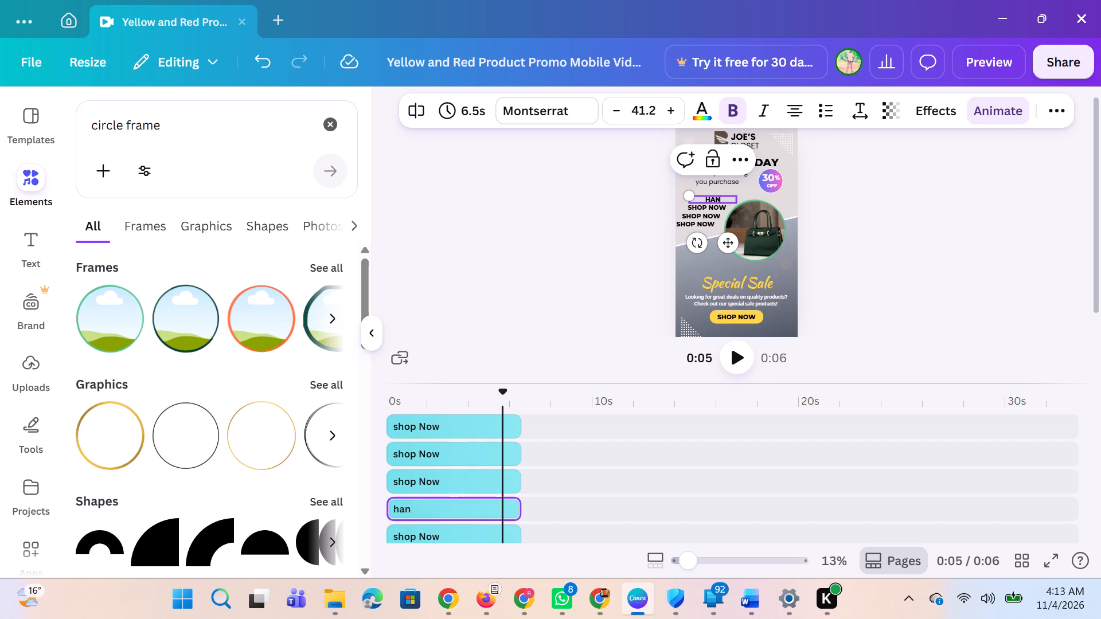
text(dbags)
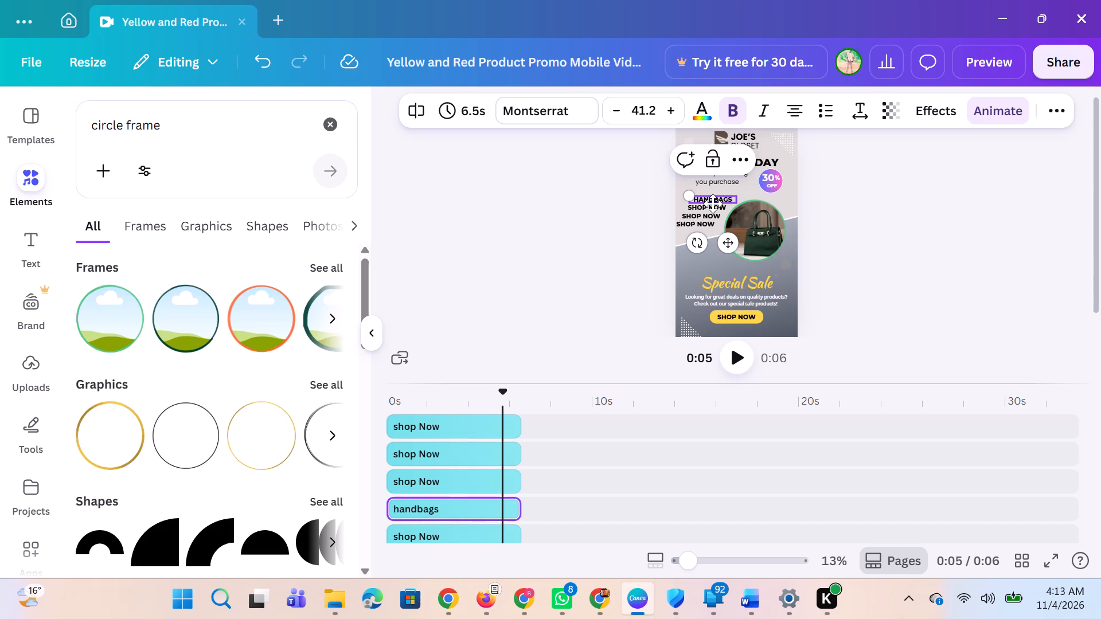
Select the second line of the stack, the SHOP NOW text directly below HANDBAGS.
click(713, 203)
click(715, 210)
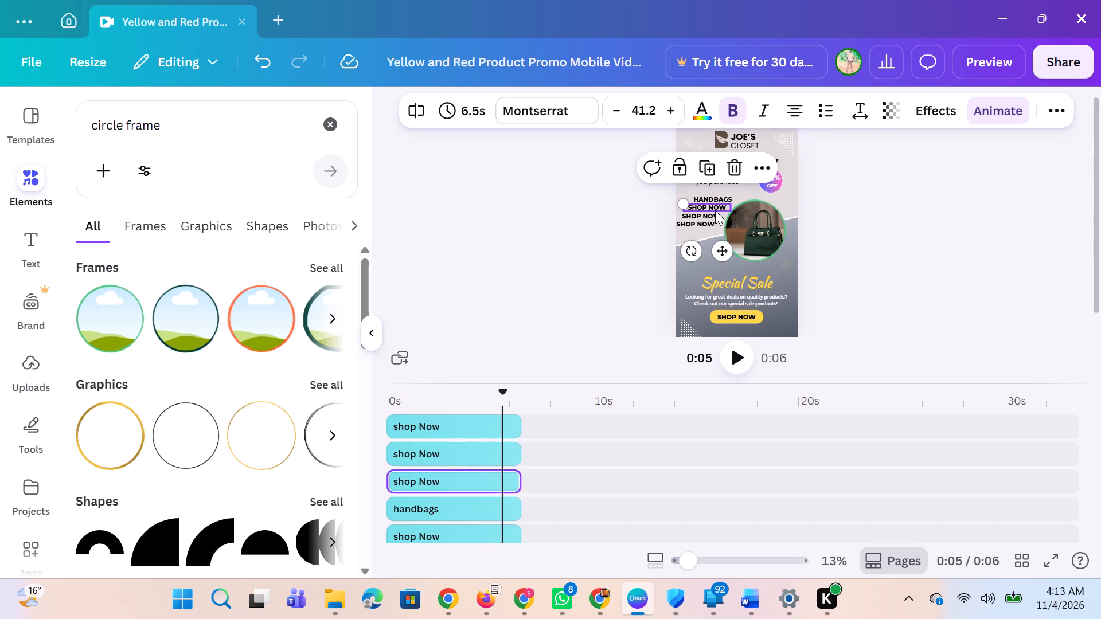
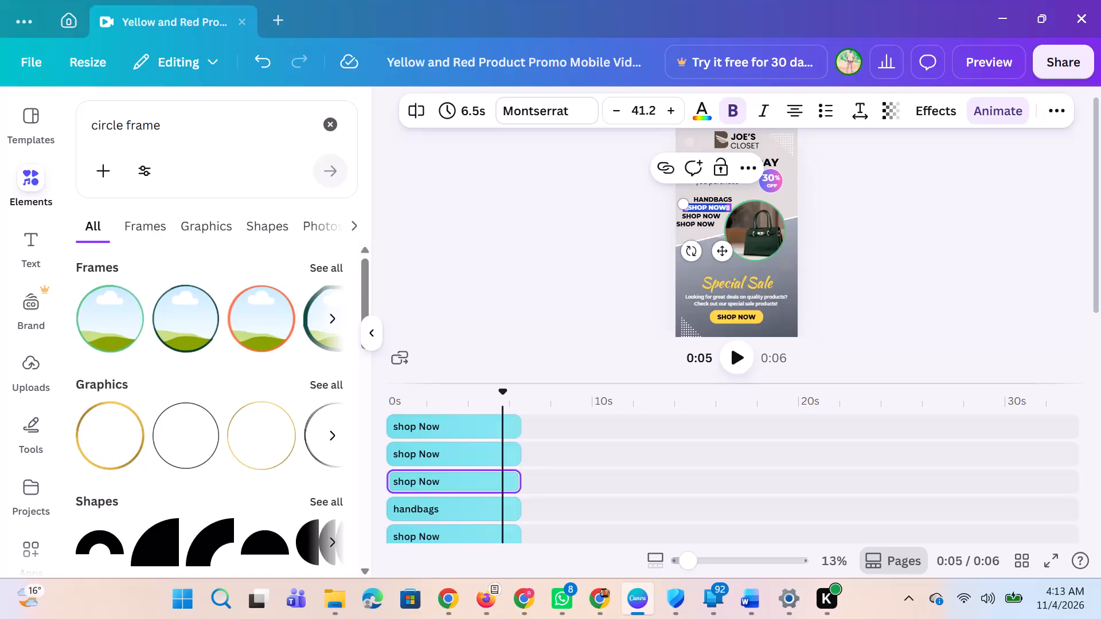
Replace the three SHOP NOW lines below HANDBAGS with "dresses", "shoes" and "pajamas", from top to bottom.
text(dresses)
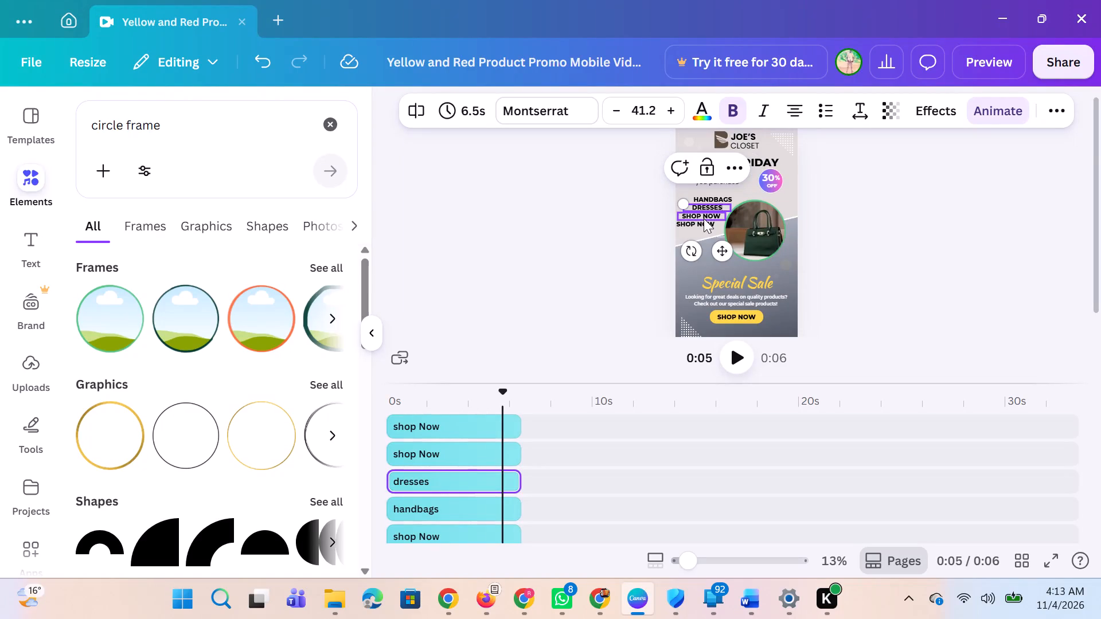
triple_click(704, 218)
text(sho)
text(es)
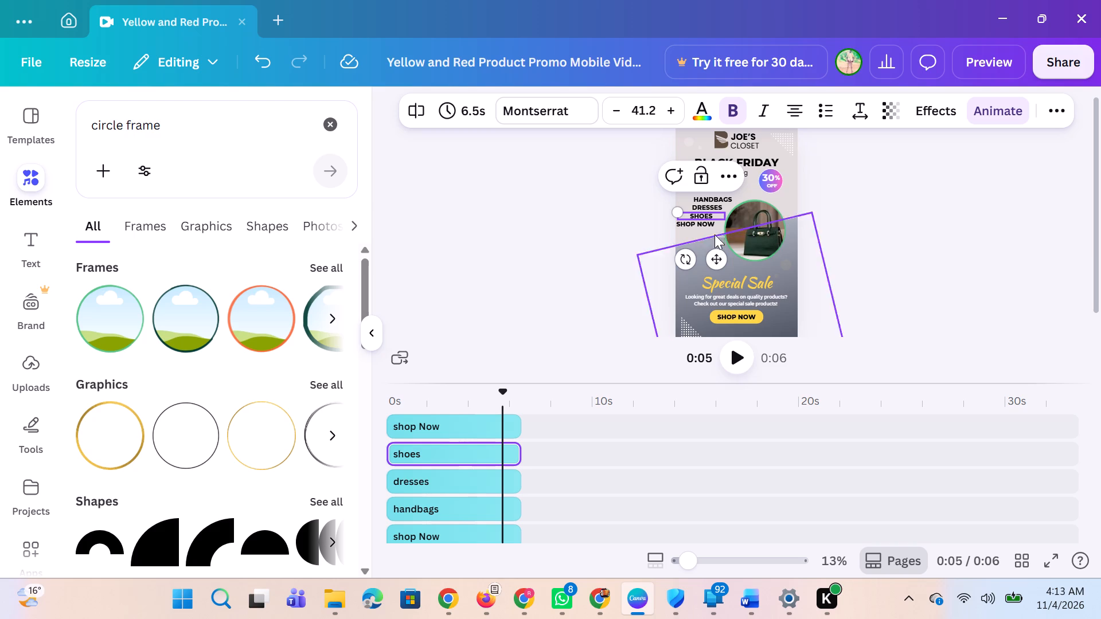
click(704, 226)
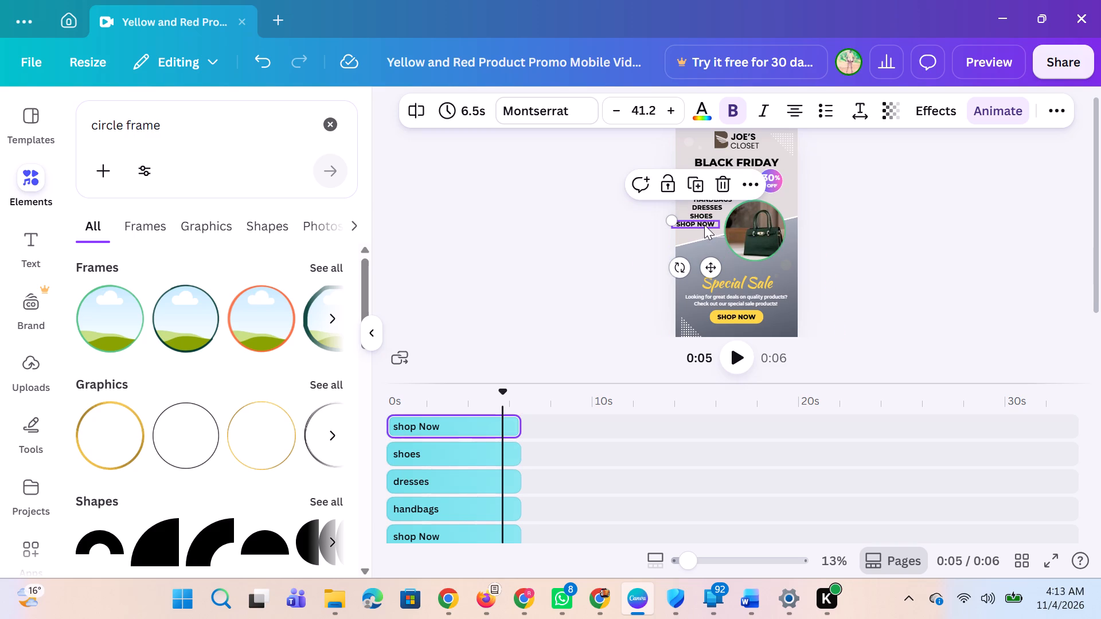
triple_click(704, 225)
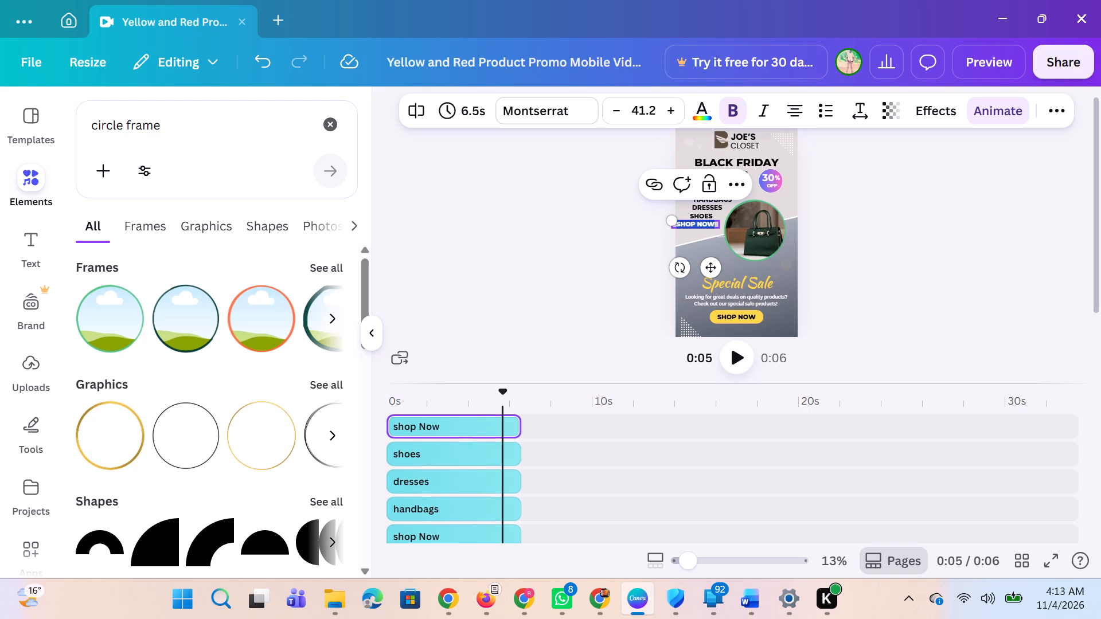
text(pajamas)
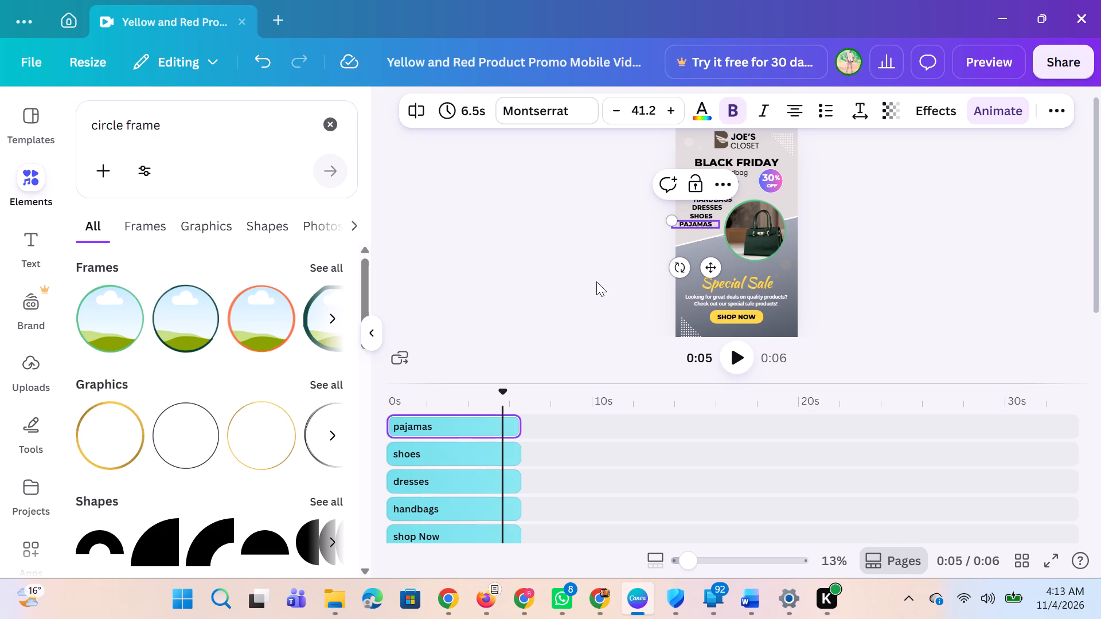
click(596, 281)
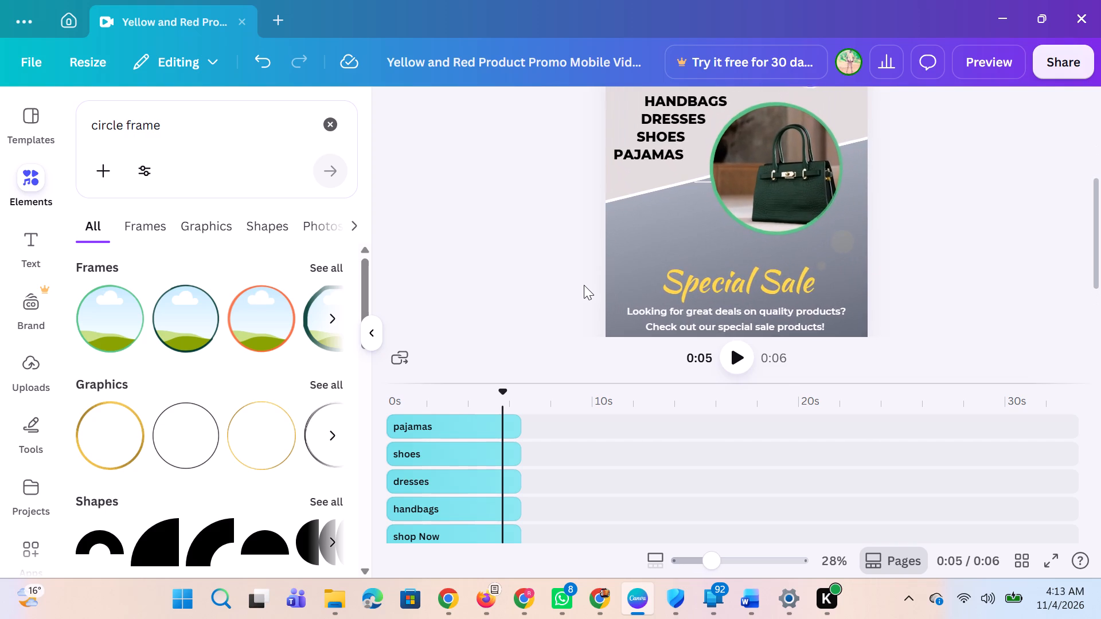
Duplicate the PAJAMAS line four times, stacking the copies below it with each one slightly further right.
scroll(584, 285, up, 1)
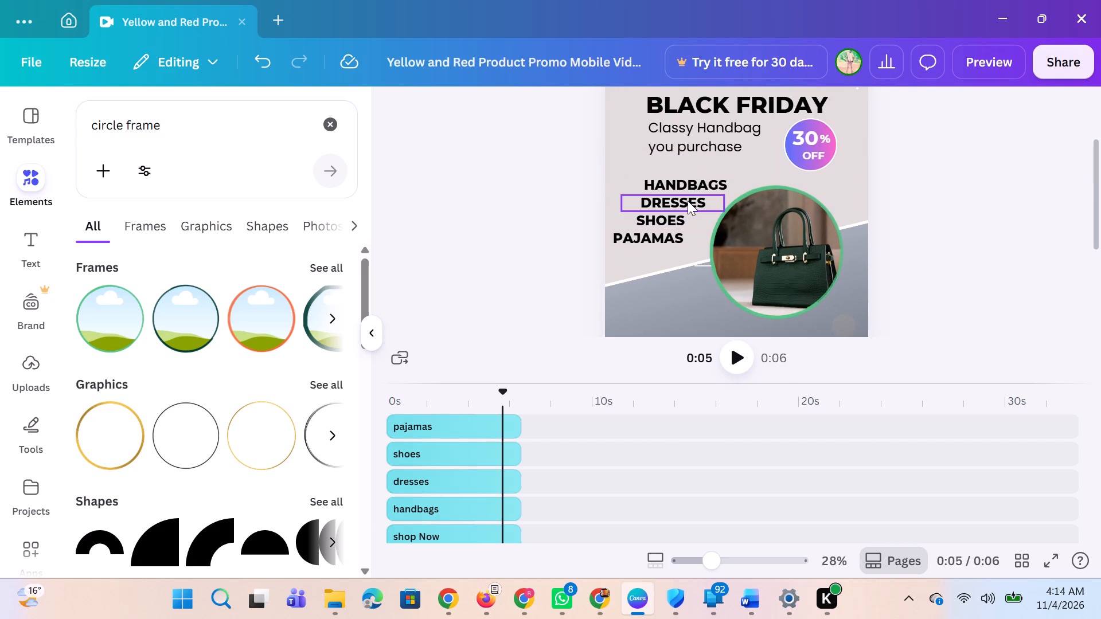
click(654, 238)
click(651, 195)
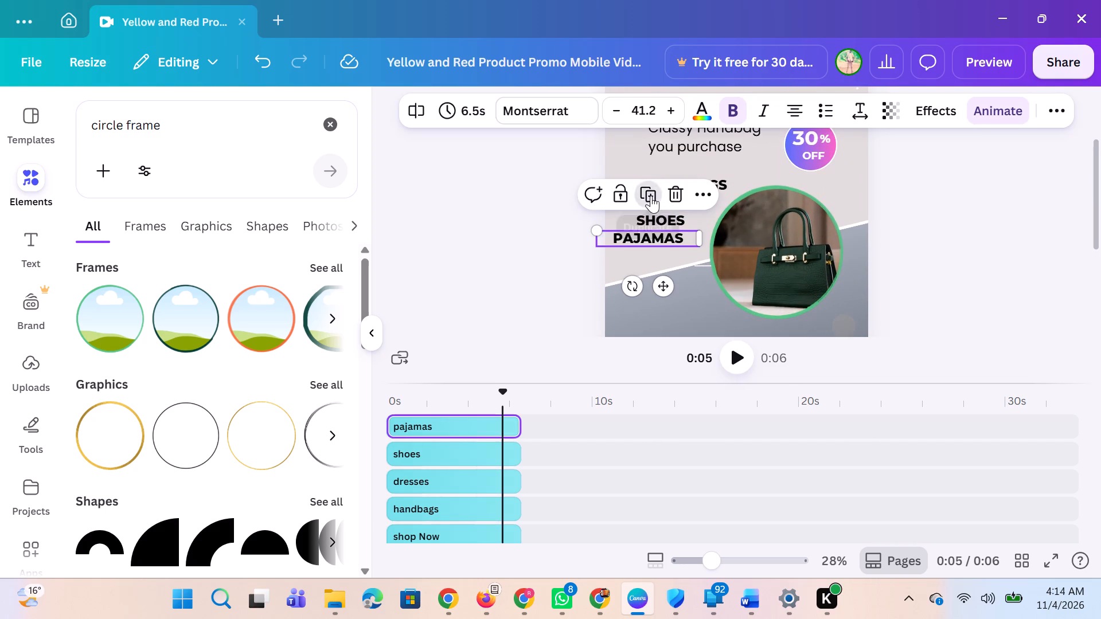
drag(648, 308, 663, 312)
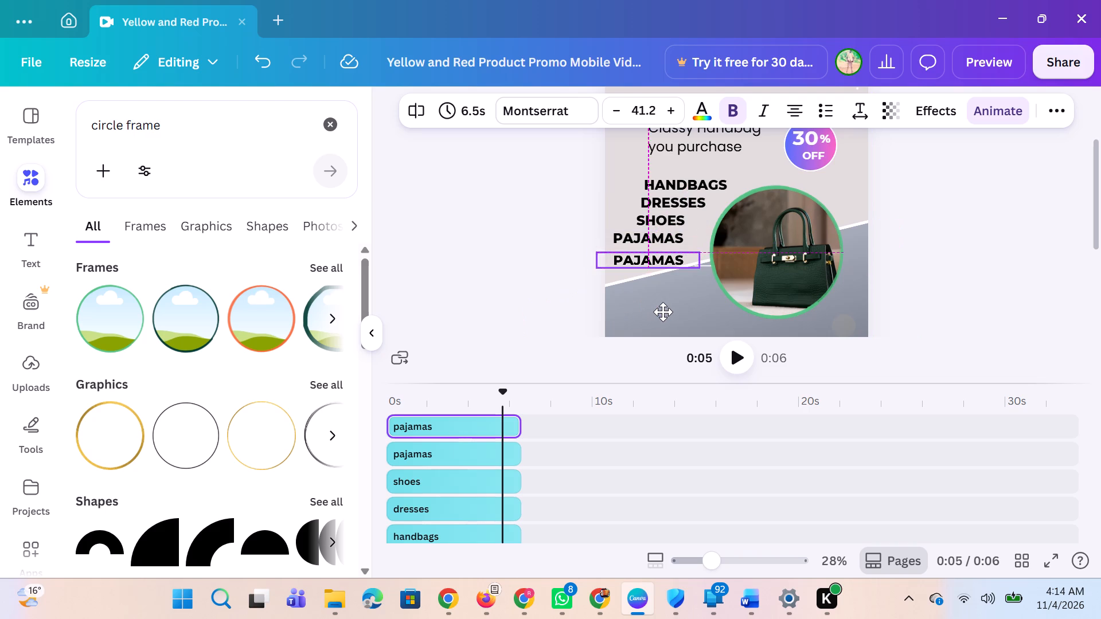
drag(663, 312, 672, 311)
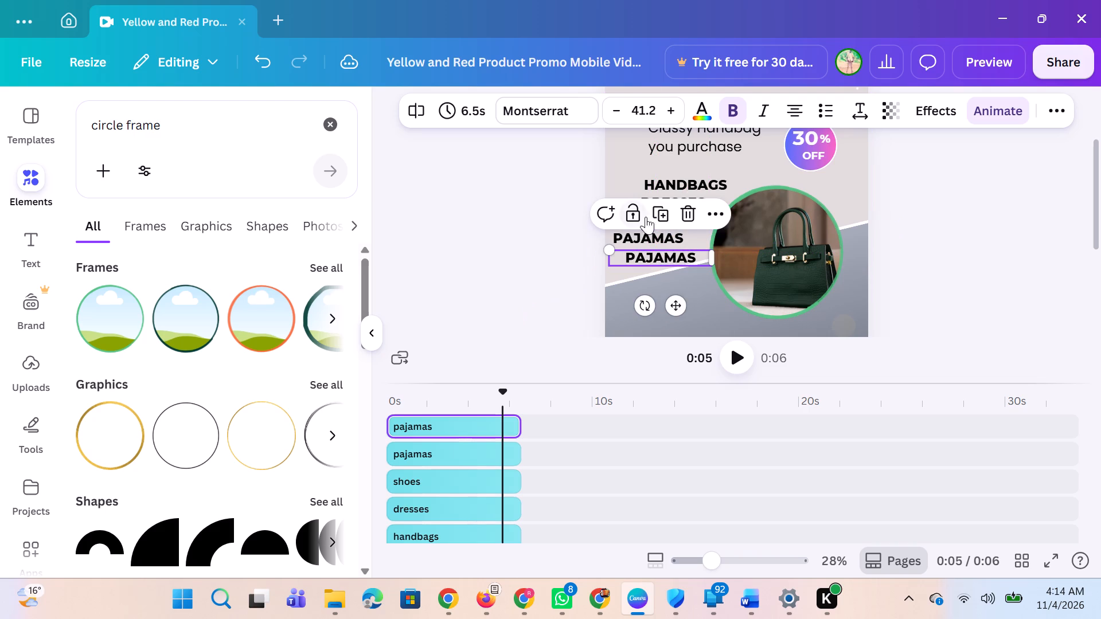
click(658, 214)
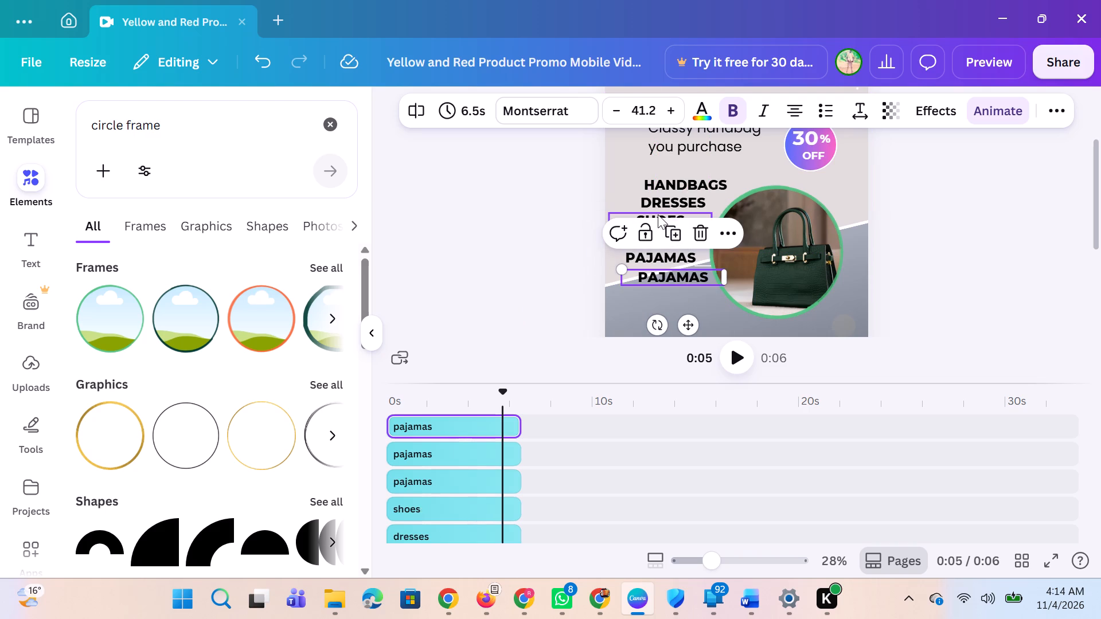
click(671, 234)
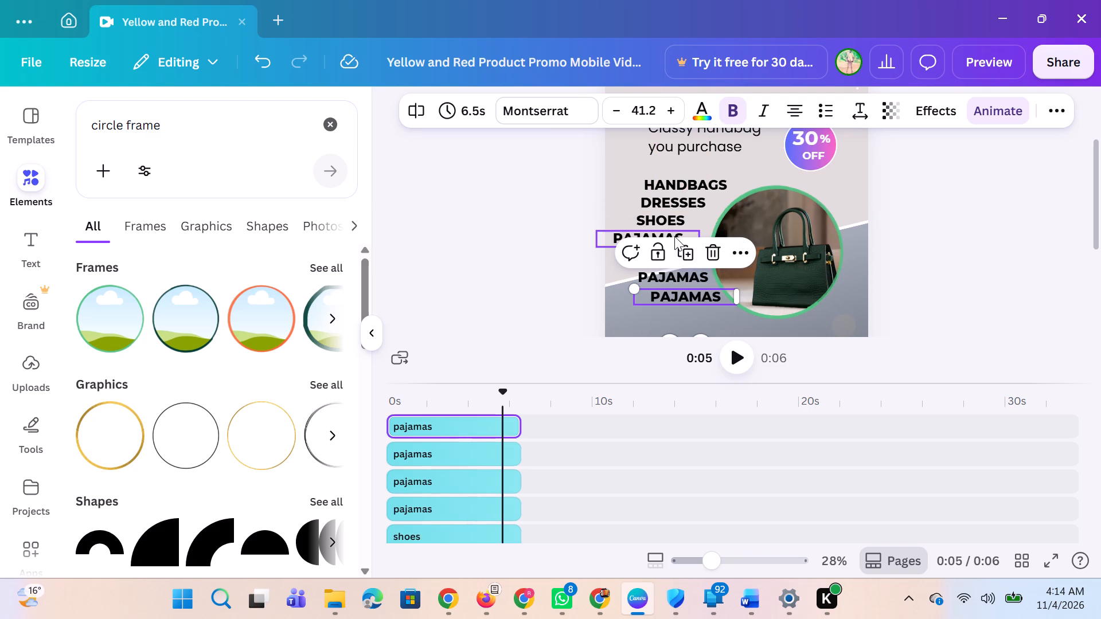
click(682, 248)
scroll(546, 234, down, 1)
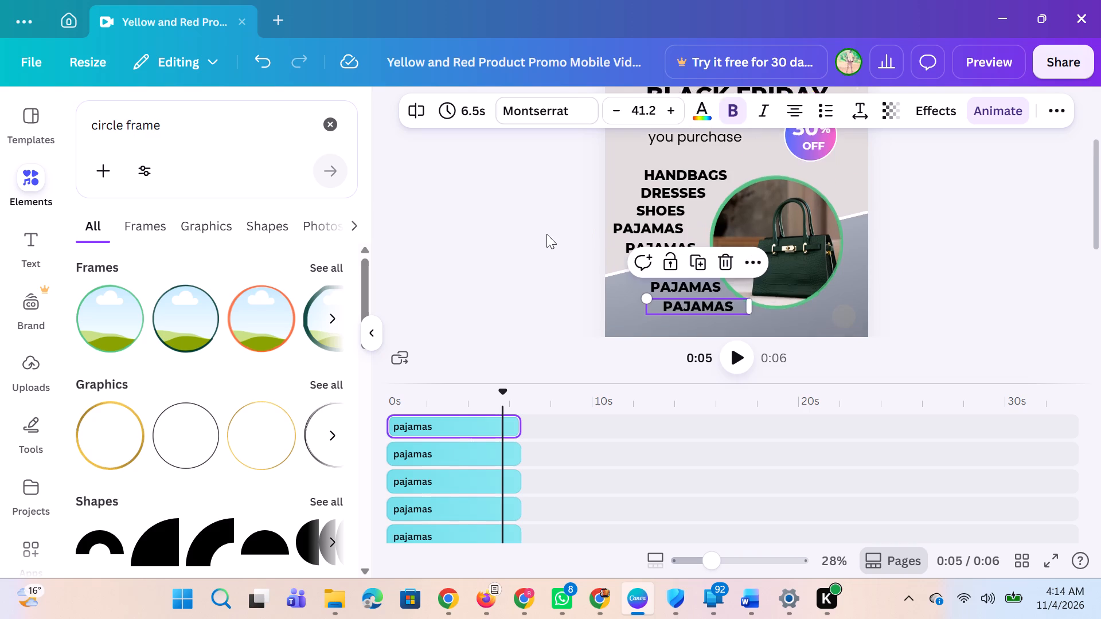
scroll(546, 234, down, 1)
click(546, 234)
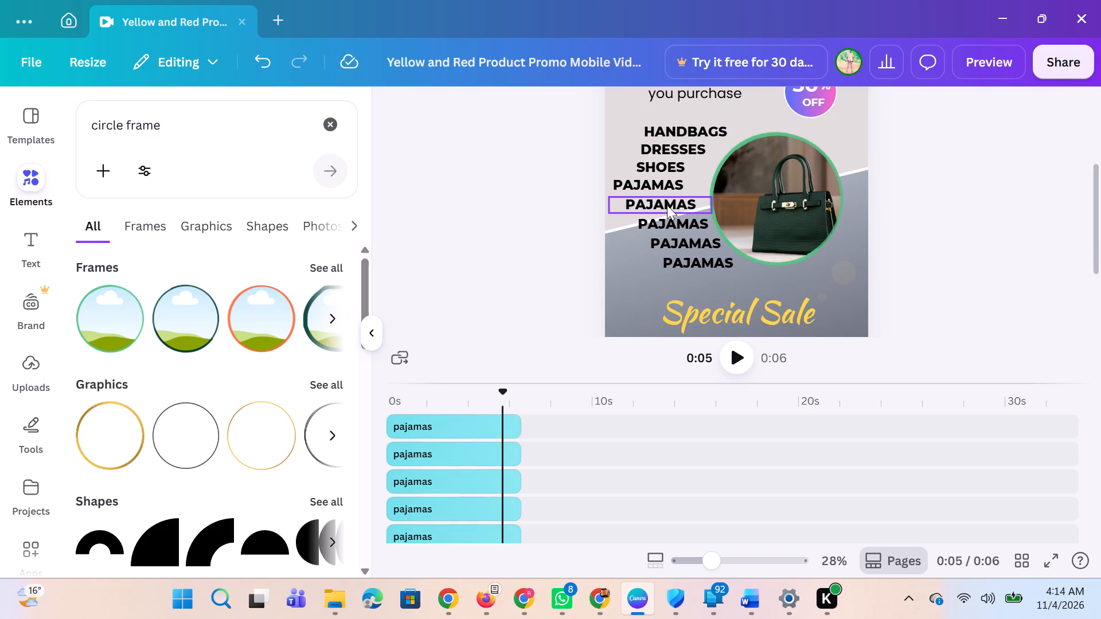
Replace the first three PAJAMAS copies with "trousers", "capes" and "belts", from top to bottom.
triple_click(667, 205)
text(trousers)
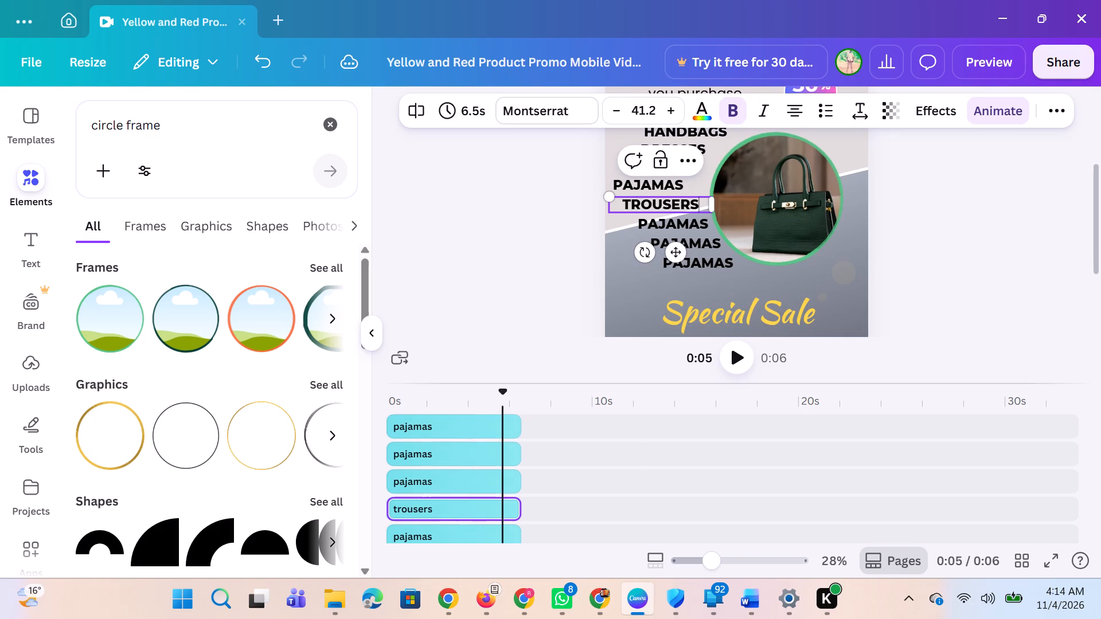
double_click(688, 224)
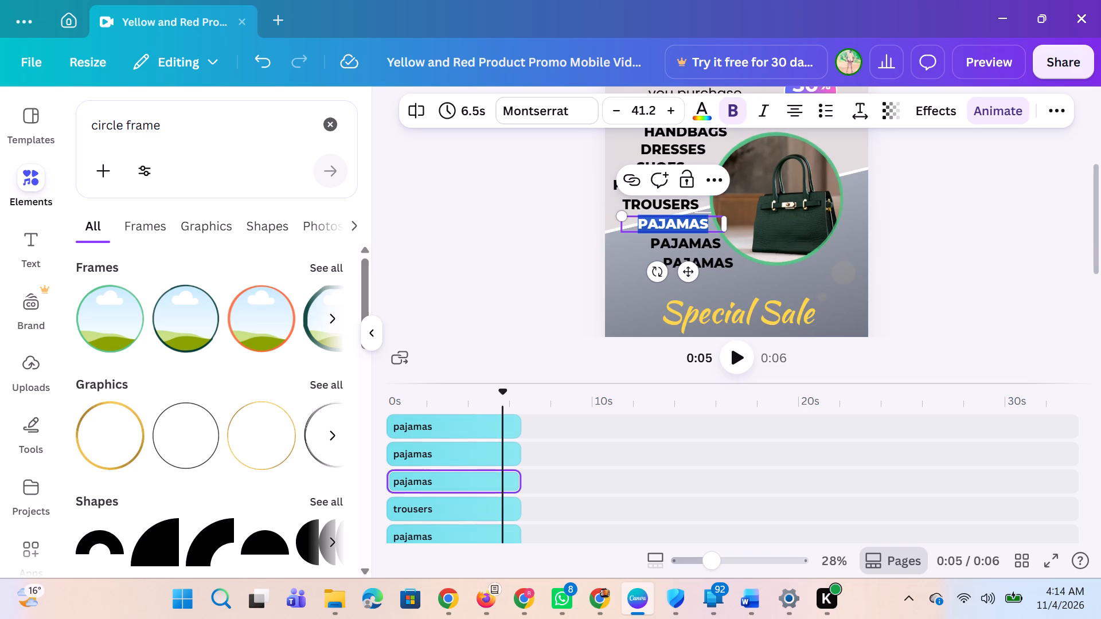
text(capes)
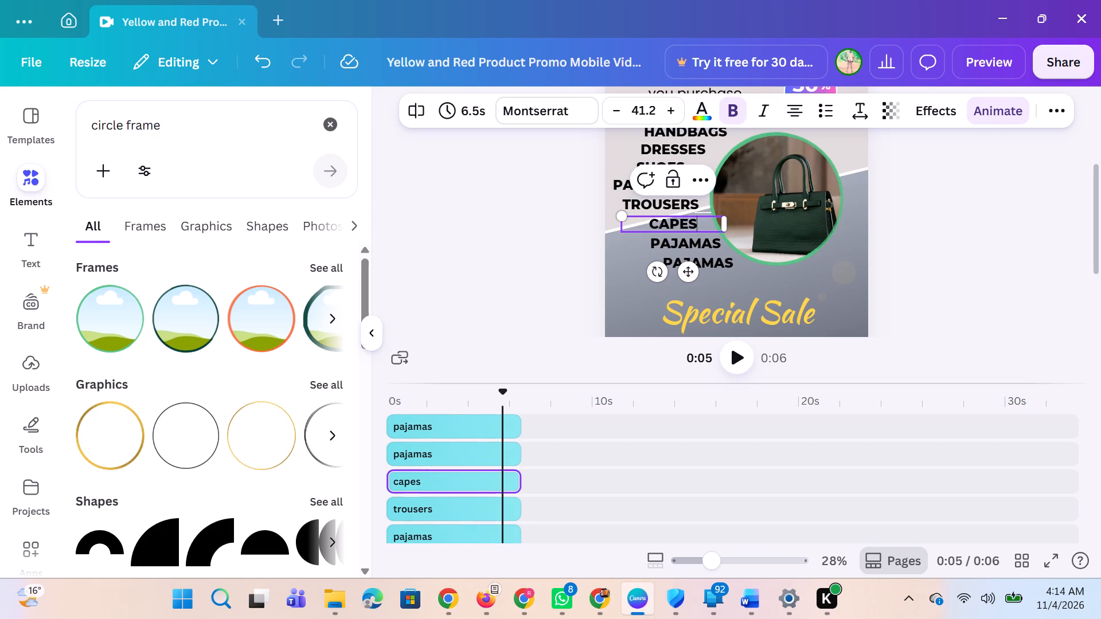
double_click(697, 246)
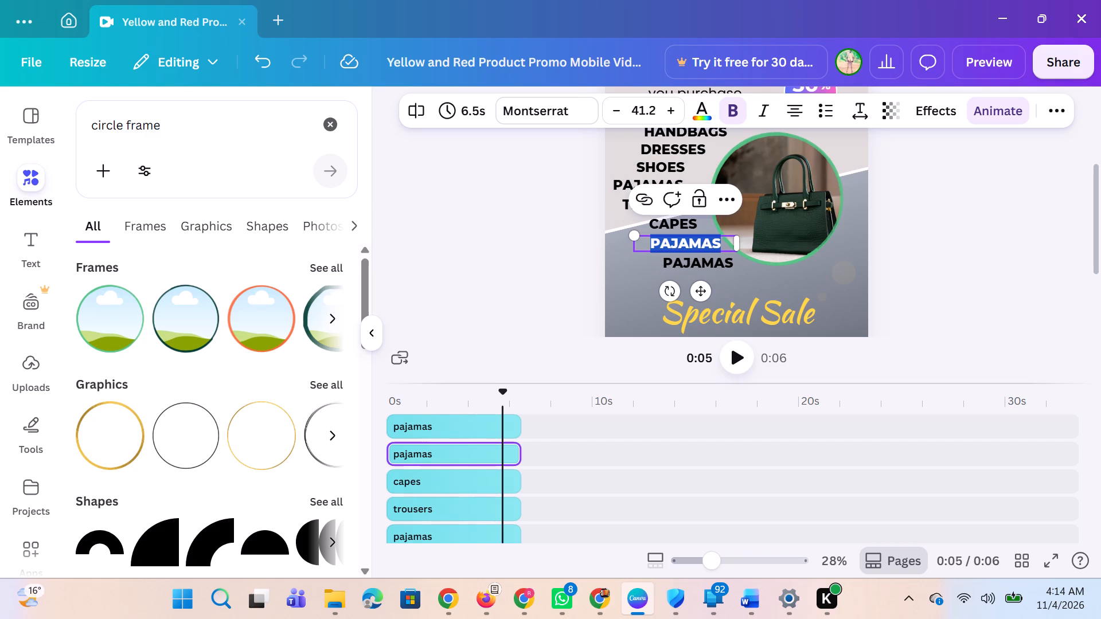
text(belts)
Replace the bottom PAJAMAS copy with "kids clothes" and widen its text box so it fits on one line.
click(713, 263)
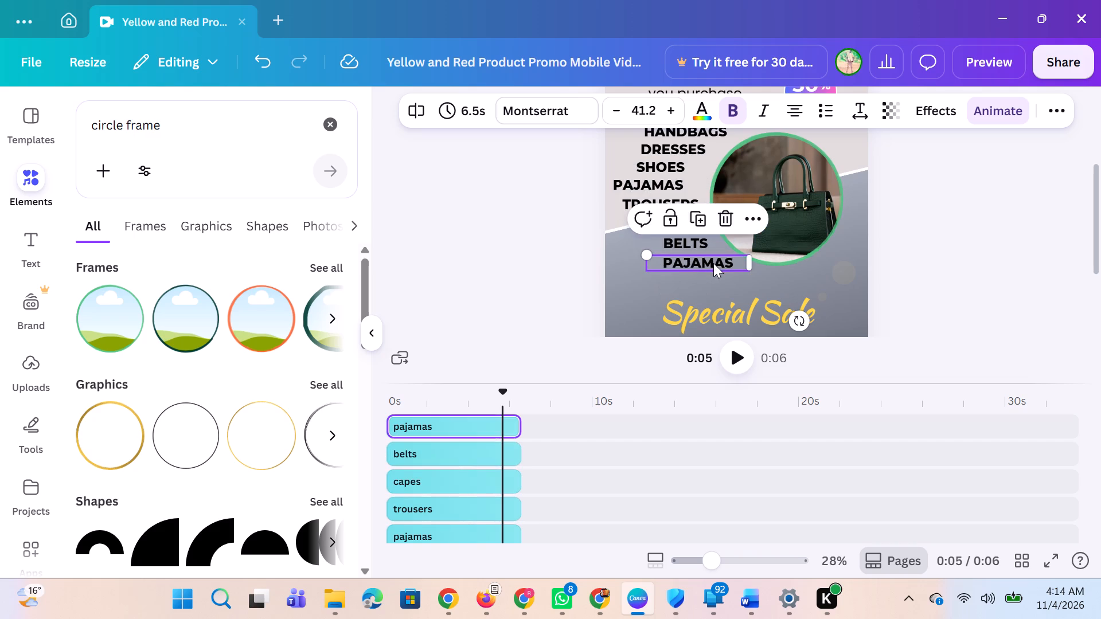
double_click(713, 263)
text(kids)
key(space)
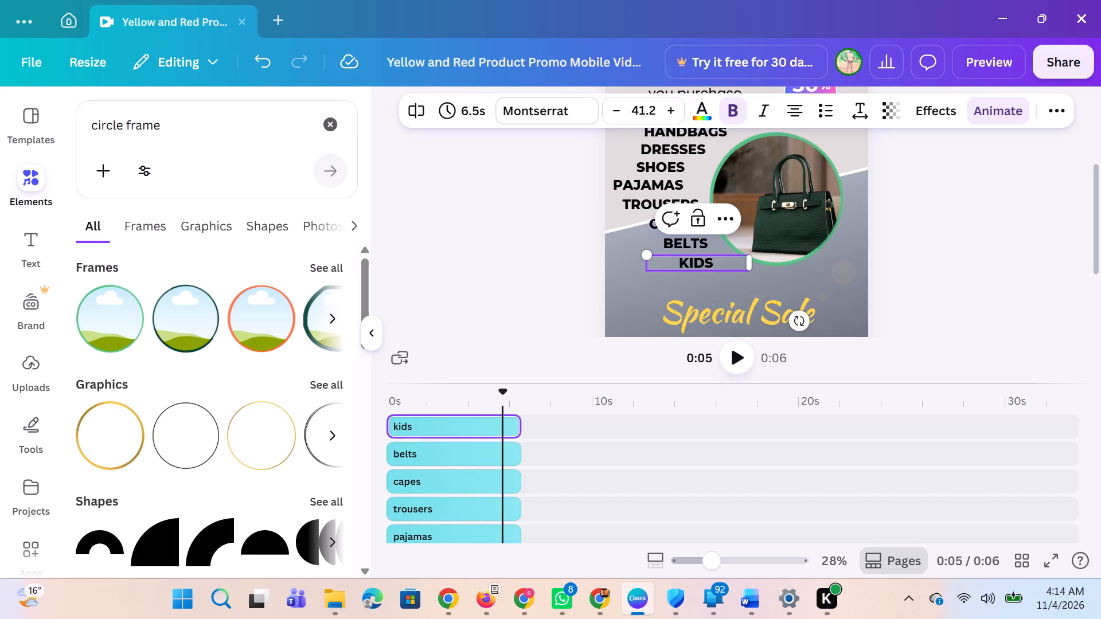
text(clothes)
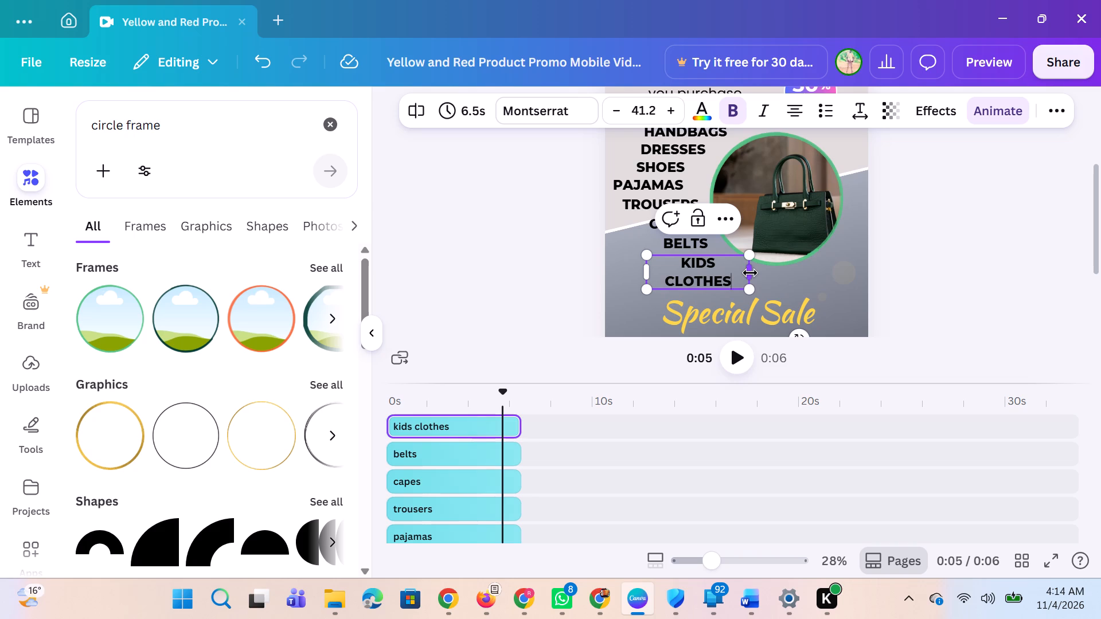
drag(750, 273, 772, 275)
click(536, 269)
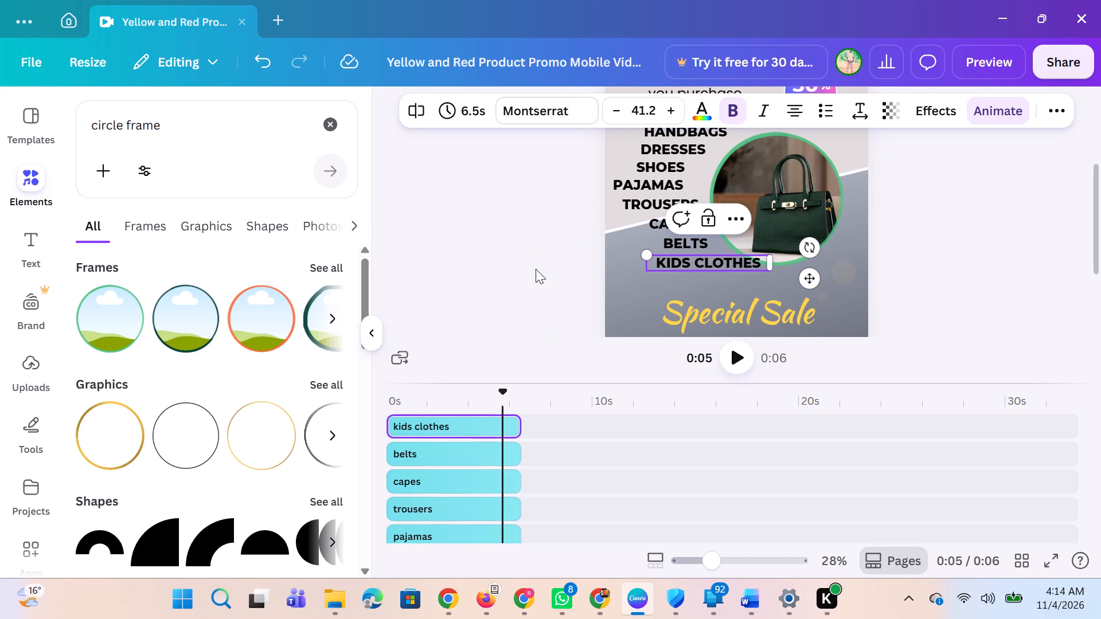
click(517, 308)
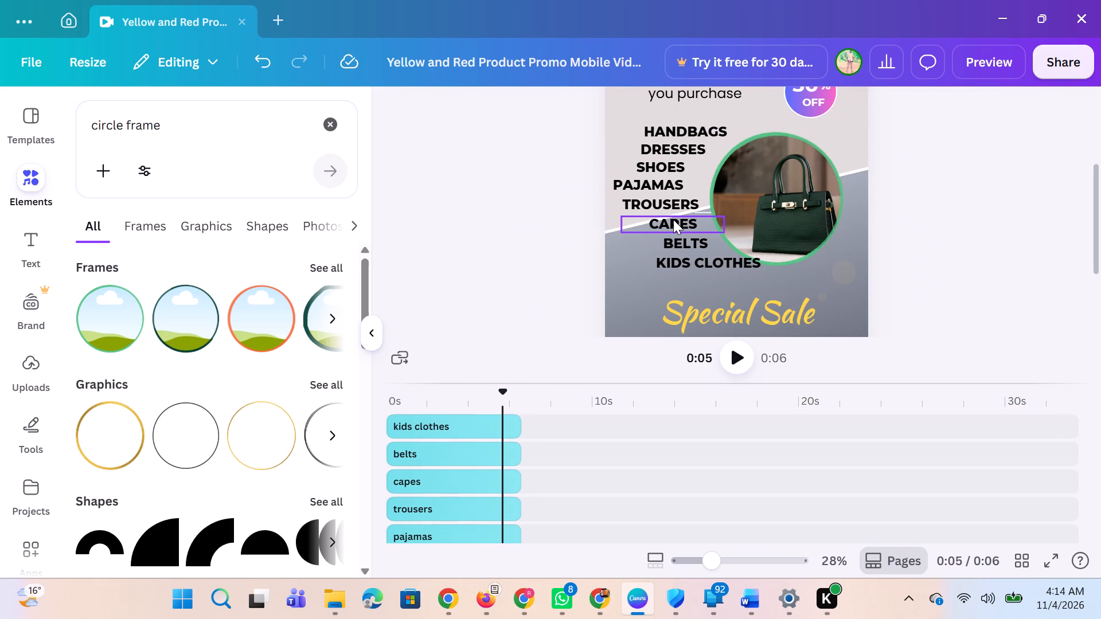
Nudge the CAPES line left so it starts close to the left edge of the TROUSERS line.
click(673, 220)
key(Left)
key(Left)
key(Left)
key(Left)
key(Left)
key(Left)
key(Left)
key(Left)
key(Left)
key(Left)
key(Left)
key(Left)
key(Left)
key(Left)
key(Left)
key(Left)
key(Left)
key(Left)
key(Left)
key(Left)
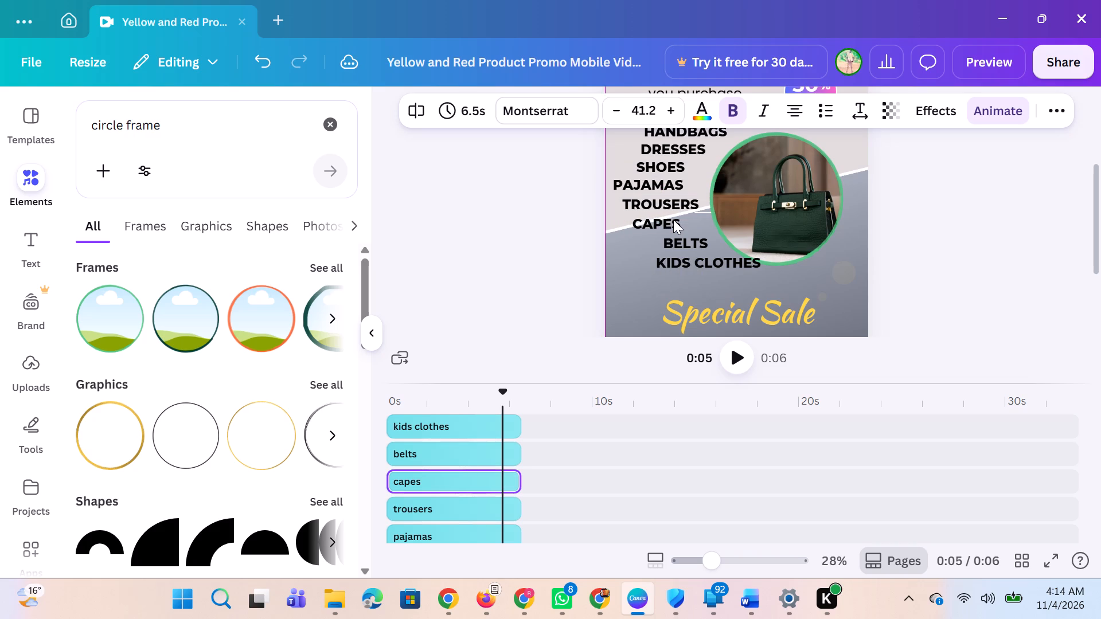
Nudge the BELTS line left so its start roughly lines up with CAPES.
click(689, 236)
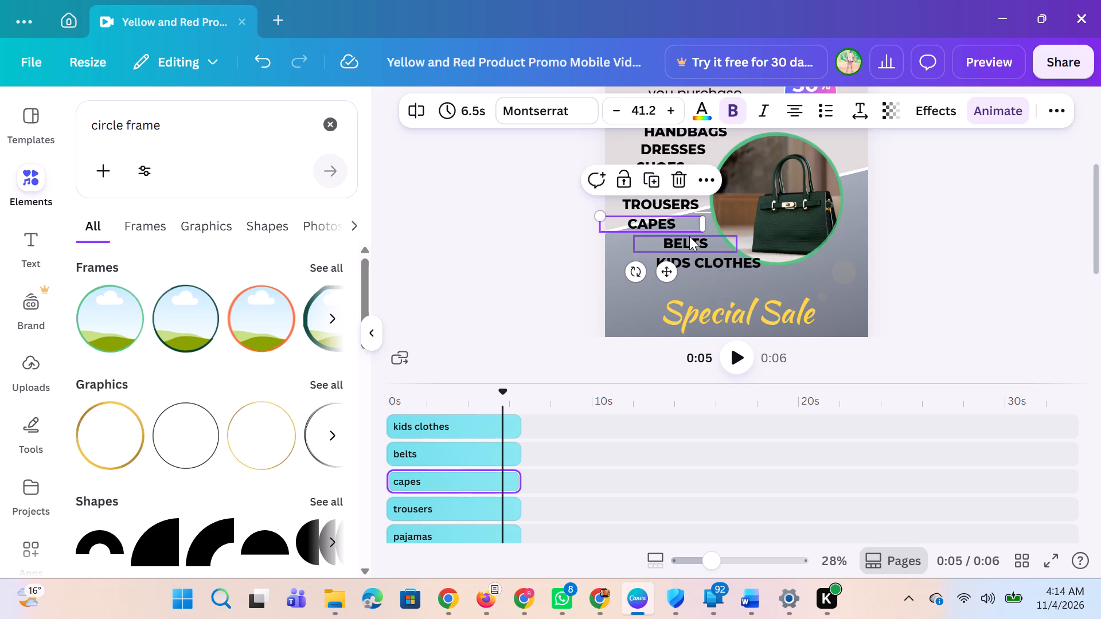
key(Left)
key(Left)
key(Left)
key(Left)
key(Left)
key(Left)
key(Left)
key(Left)
key(Left)
key(Left)
key(Left)
key(Left)
key(Left)
key(Left)
key(Left)
key(Left)
key(Left)
key(Left)
key(Left)
key(Left)
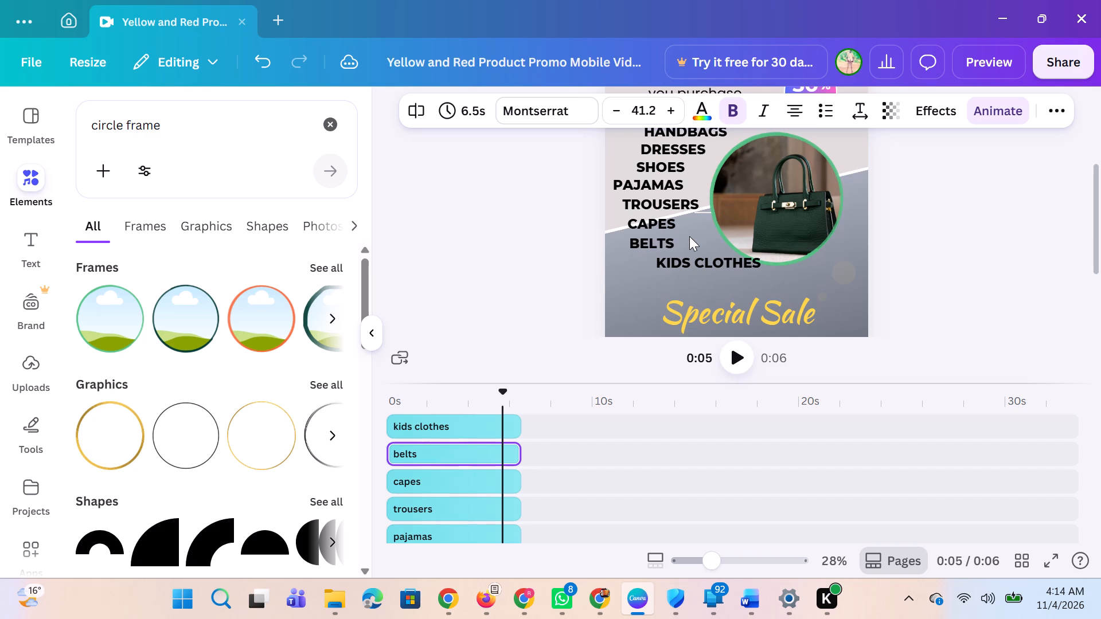
Move the HANDBAGS line left at the same height, placing it clear of the circular handbag photo.
scroll(606, 248, up, 1)
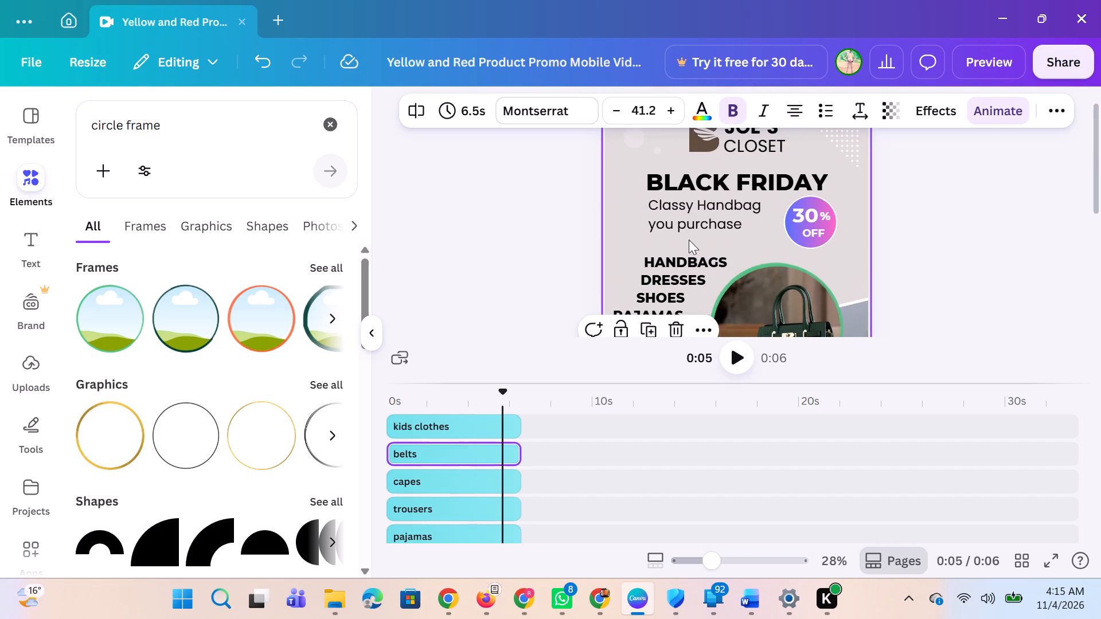
click(689, 260)
drag(689, 260, 662, 261)
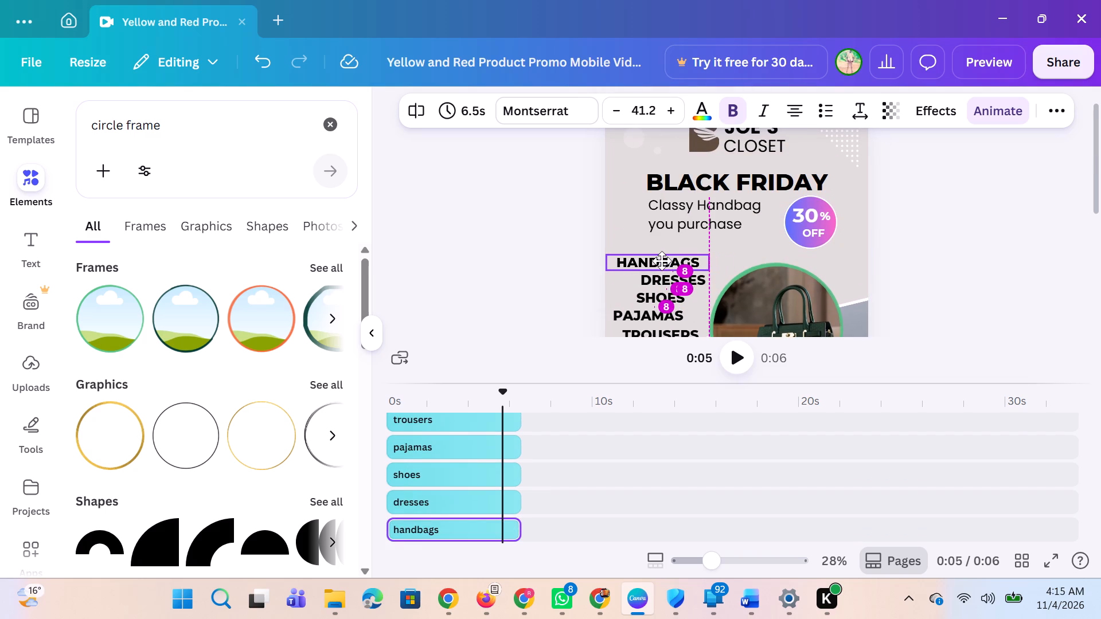
drag(662, 261, 664, 260)
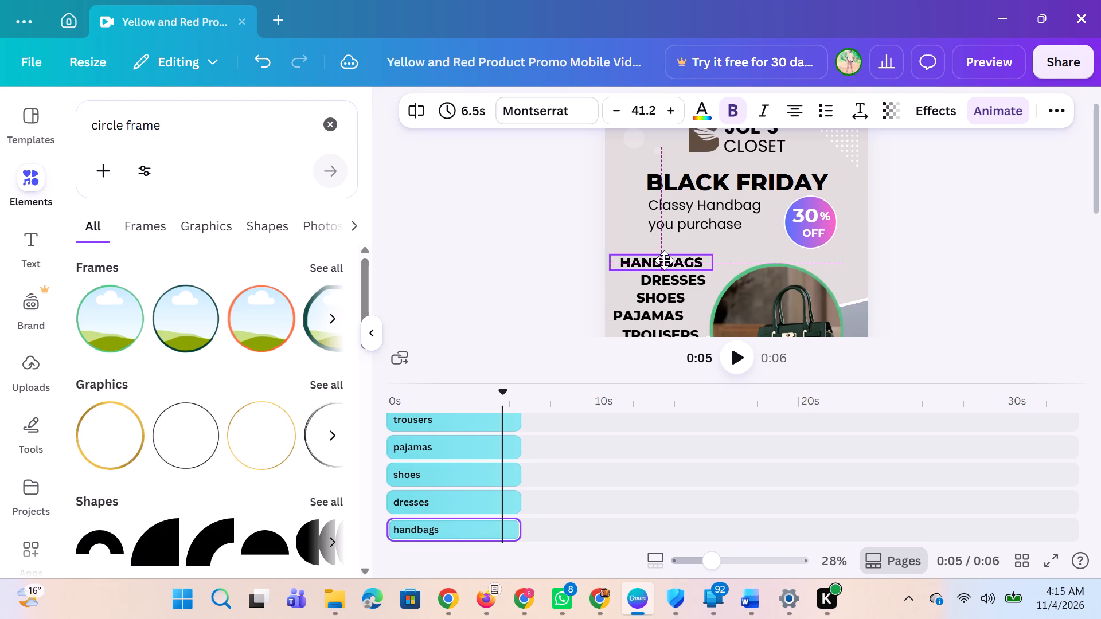
drag(664, 260, 663, 261)
Nudge the DRESSES line left until its first letter aligns with the start of HANDBAGS.
click(682, 279)
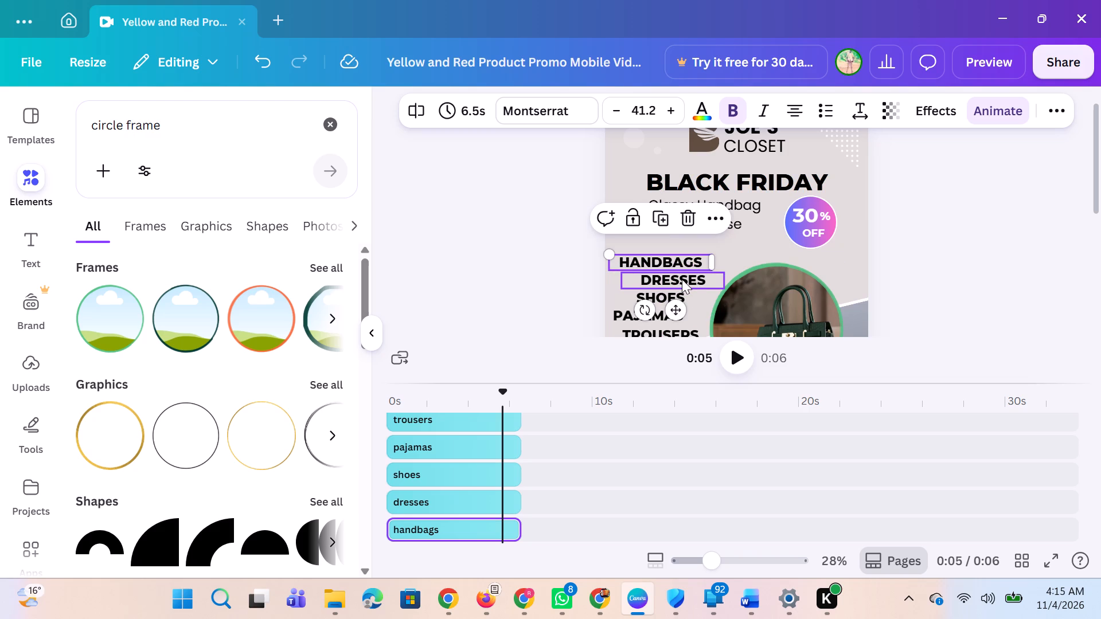
key(Left)
key(Left)
key(Left)
key(Left)
key(Left)
key(Left)
key(Left)
key(Left)
key(Left)
key(Left)
key(Left)
key(Left)
key(Left)
key(Left)
key(Left)
key(Left)
key(Left)
key(Left)
key(Left)
key(Left)
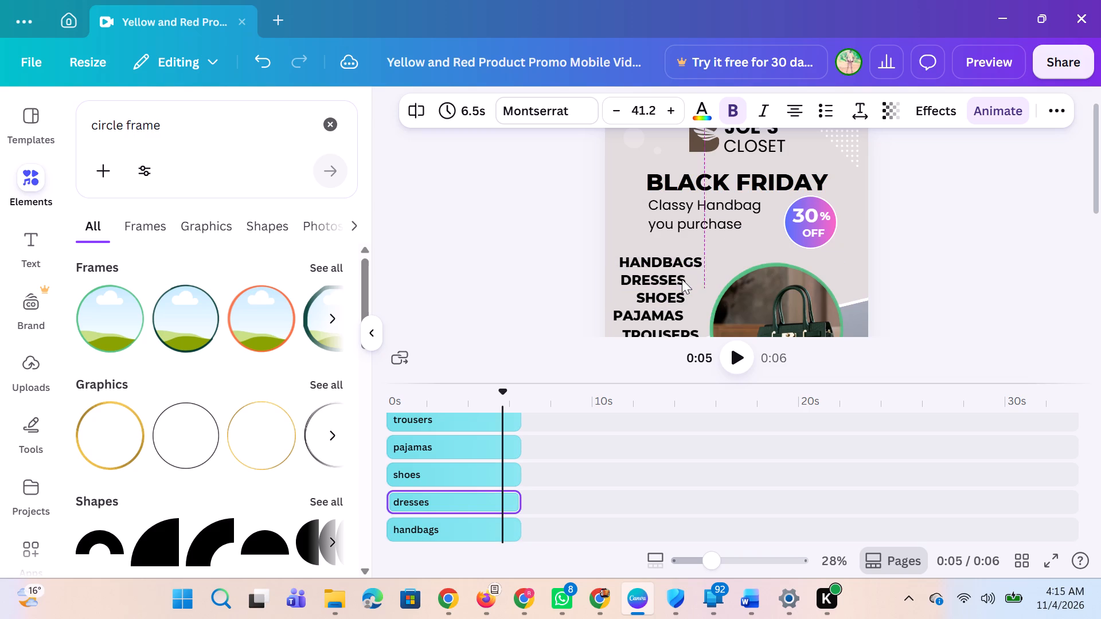
key(Left)
key(Left)
key(Left)
key(Left)
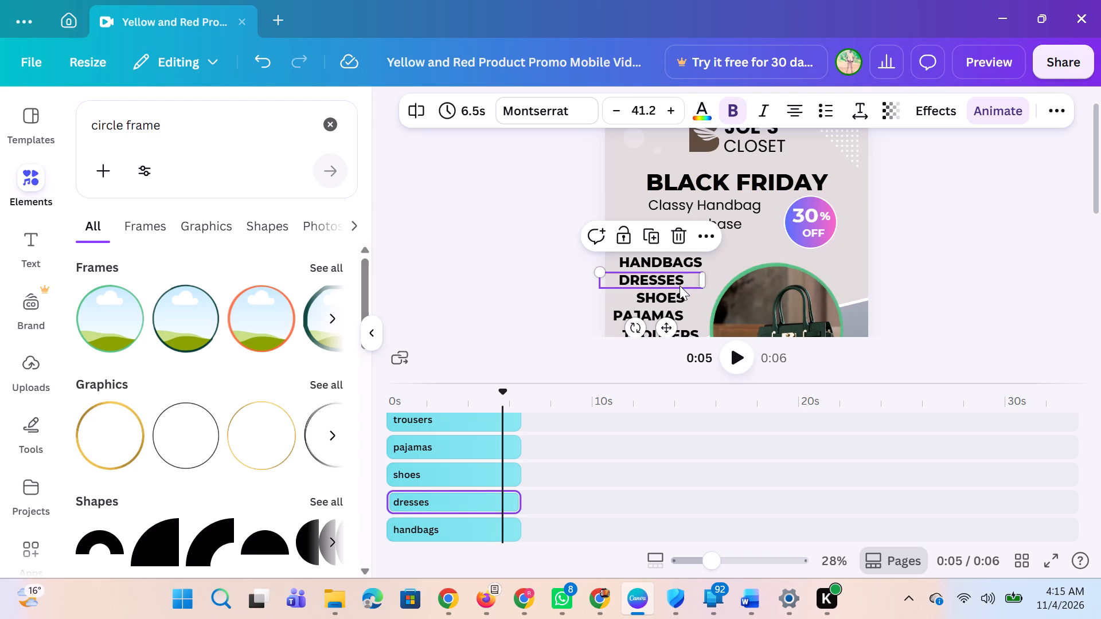
Nudge the SHOES line left until its first letter aligns with the start of DRESSES.
click(671, 310)
click(669, 289)
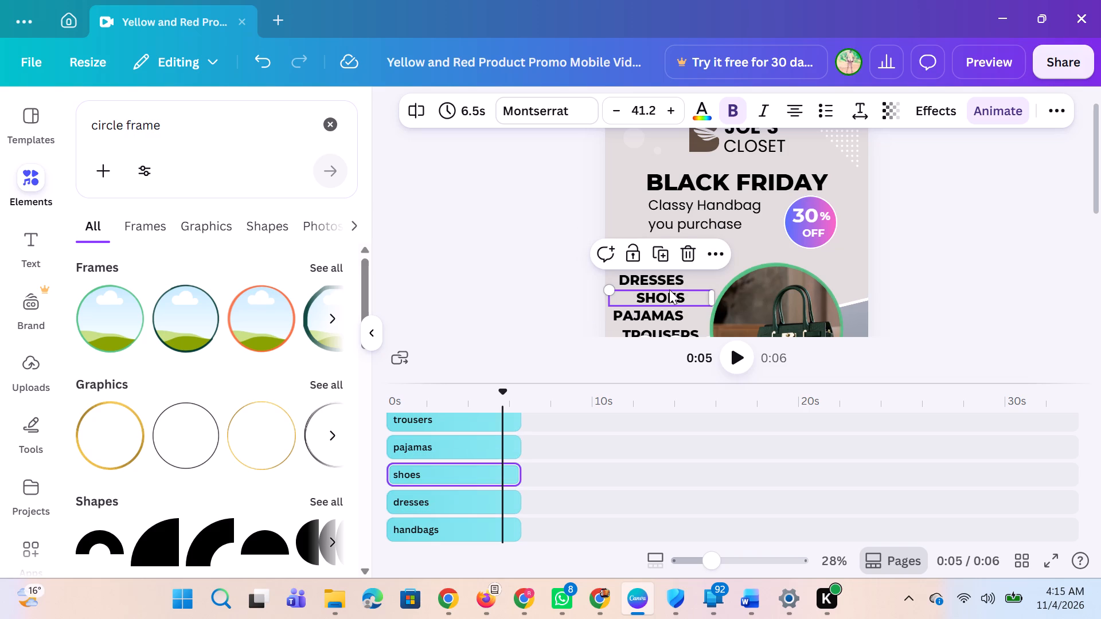
key(Left)
key(Left)
key(Left)
key(Left)
key(Left)
key(Left)
key(Left)
key(Left)
key(Left)
key(Left)
key(Left)
key(Left)
key(Left)
key(Left)
key(Left)
key(Left)
key(Left)
key(Left)
key(Left)
key(Left)
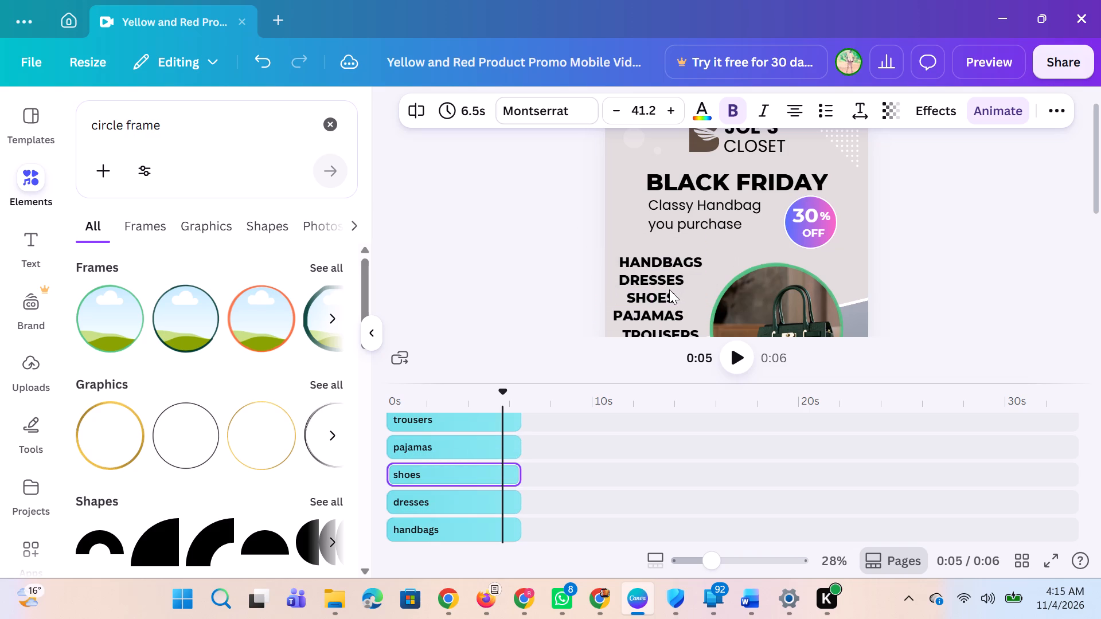
key(Left)
key(Left)
Nudge the PAJAMAS line right until its first letter aligns with the start of SHOES.
click(662, 314)
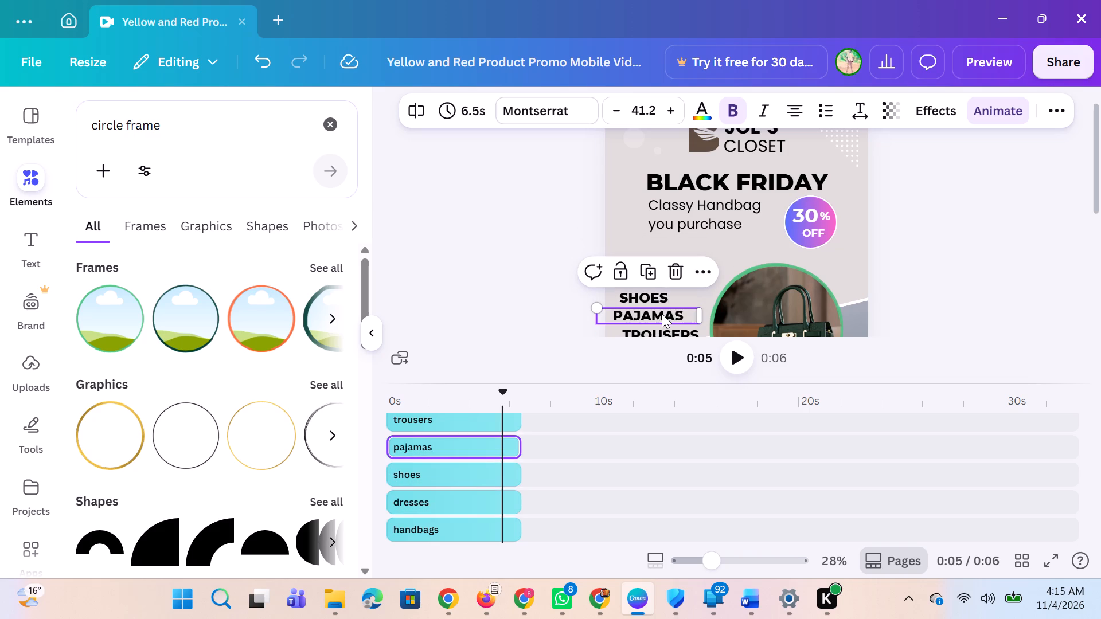
key(Right)
key(Right)
key(Right)
key(Right)
key(Right)
key(Right)
key(Right)
key(Right)
key(Right)
key(Right)
key(Right)
key(Right)
key(Right)
key(Right)
key(Right)
key(Right)
key(Right)
key(Right)
key(Right)
key(Right)
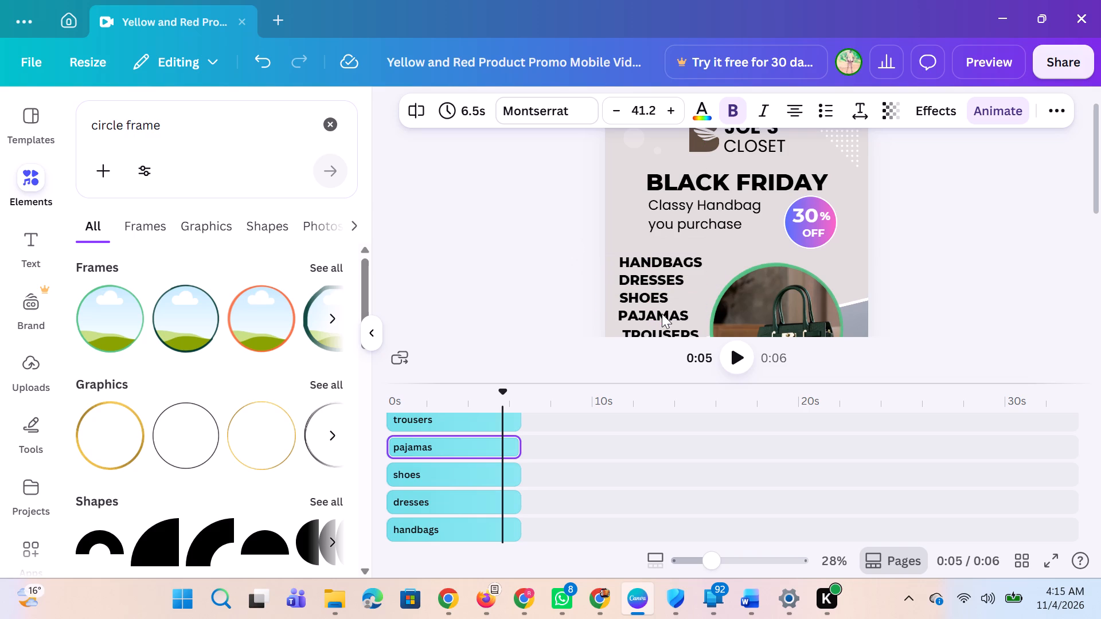
key(Right)
key(Right)
Nudge the TROUSERS line left until its first letter aligns with the start of PAJAMAS.
scroll(662, 314, down, 1)
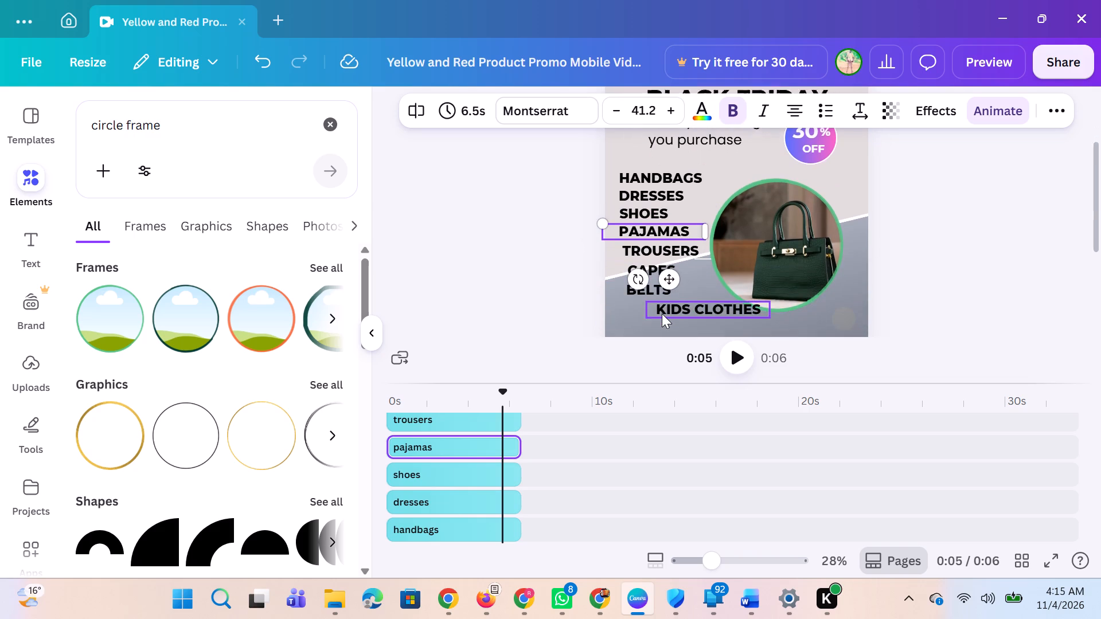
scroll(662, 314, down, 1)
click(676, 236)
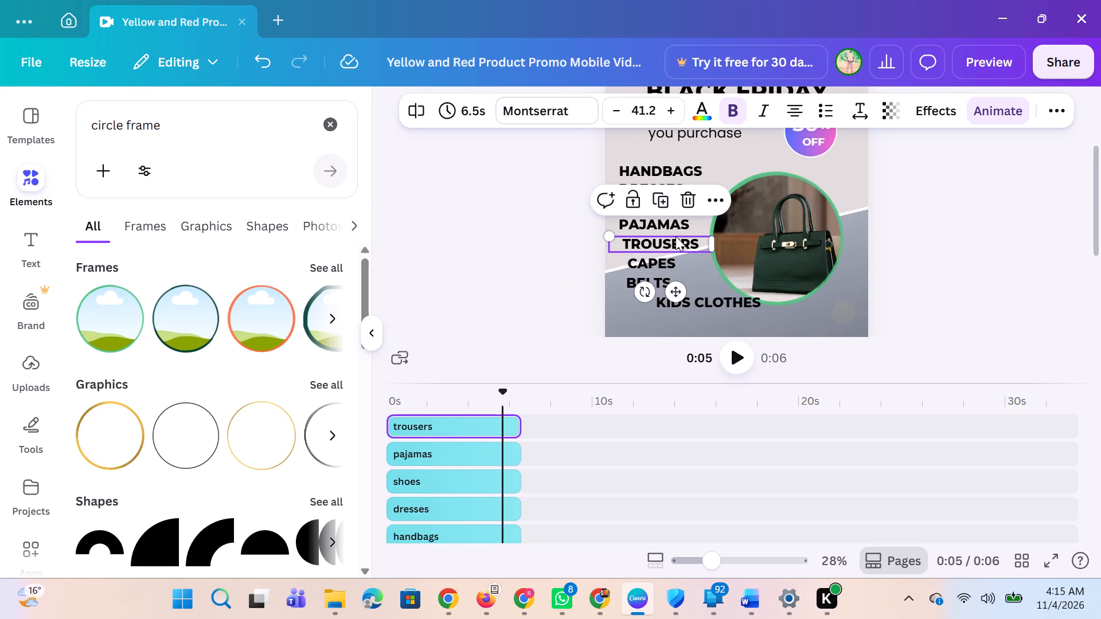
key(Left)
key(Left)
key(Left)
key(Left)
key(Left)
key(Left)
key(Left)
key(Left)
key(Left)
key(Left)
key(Left)
key(Left)
key(Left)
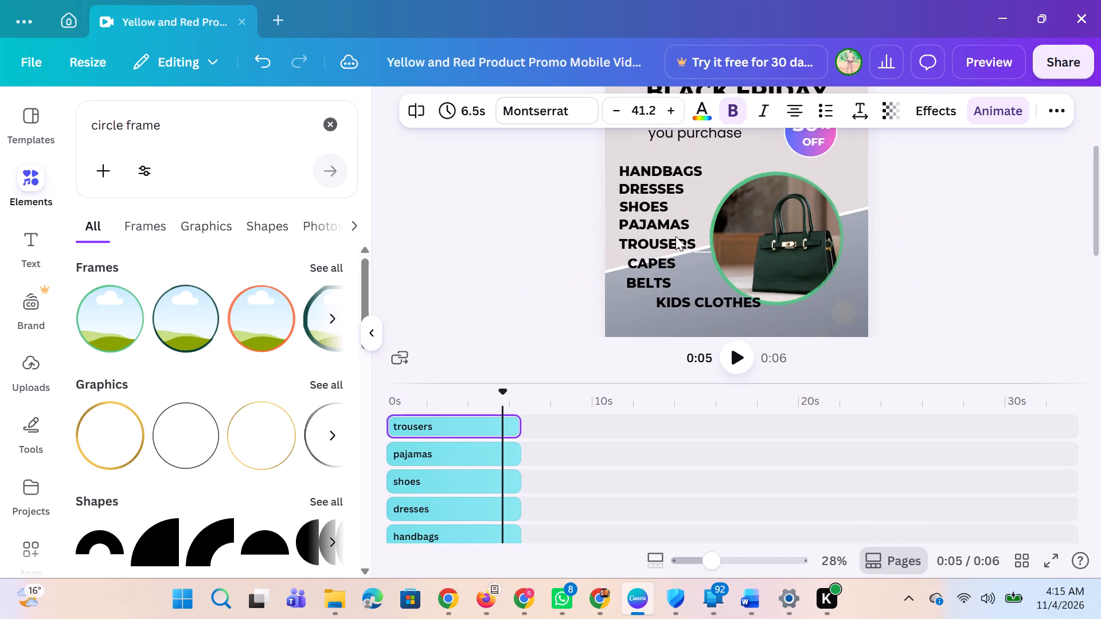
Nudge the CAPES line slightly up and then left until its first letter aligns with the start of TROUSERS.
click(676, 263)
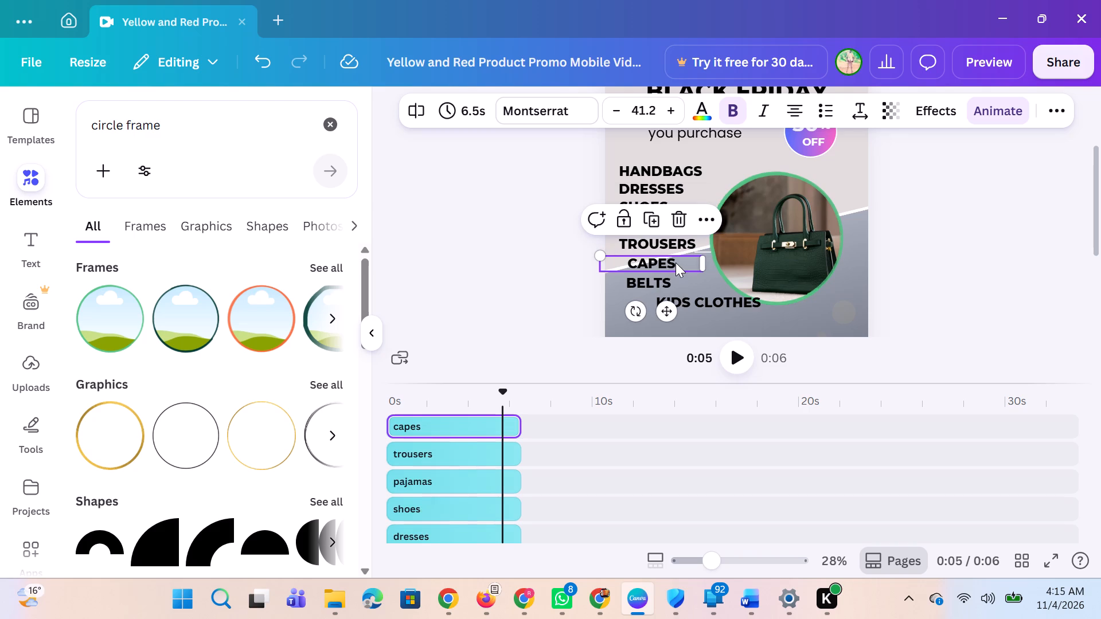
key(Up)
key(Up)
key(Up)
key(Left)
key(Left)
key(Left)
key(Left)
key(Left)
key(Left)
key(Left)
key(Left)
key(Left)
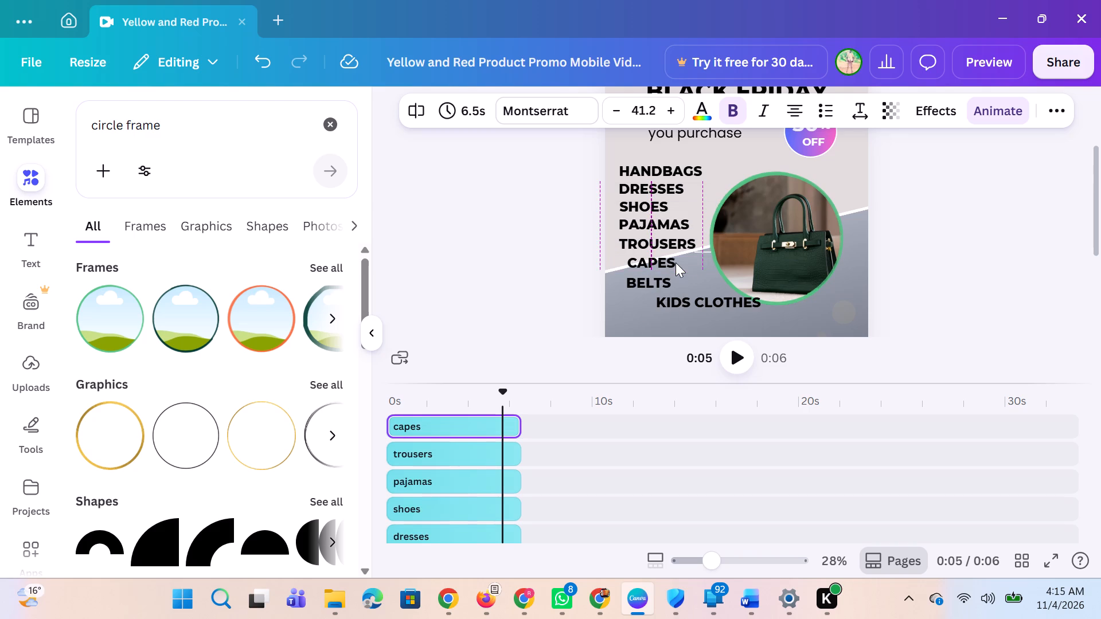
key(Left)
key(Left)
key(Left)
key(Left)
key(Left)
key(Left)
key(Left)
key(Left)
key(Left)
key(Left)
key(Left)
key(Left)
key(Left)
key(Left)
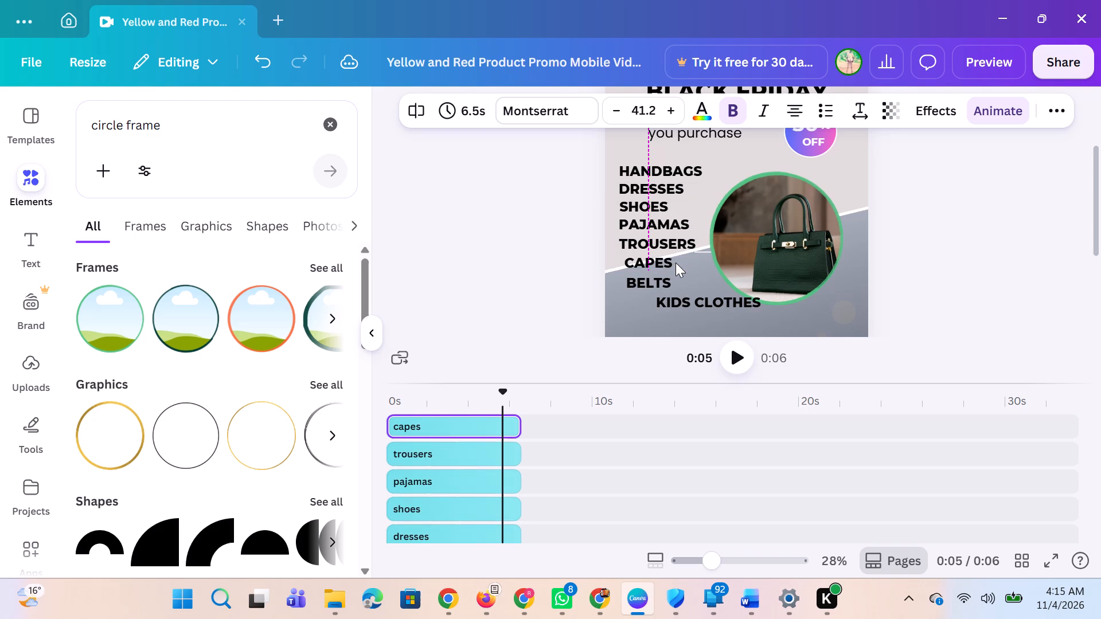
key(Left)
key(Left)
key(Left)
key(Left)
key(Left)
key(Left)
key(Left)
key(Left)
key(Left)
key(Left)
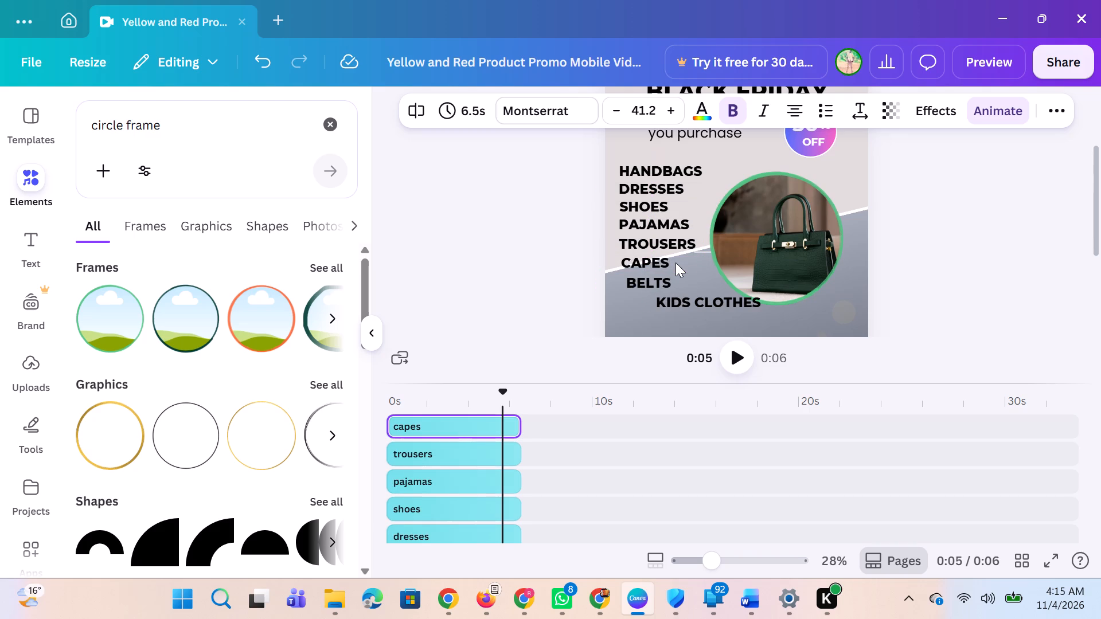
Nudge the BELTS line left until its first letter aligns with the start of CAPES.
click(648, 287)
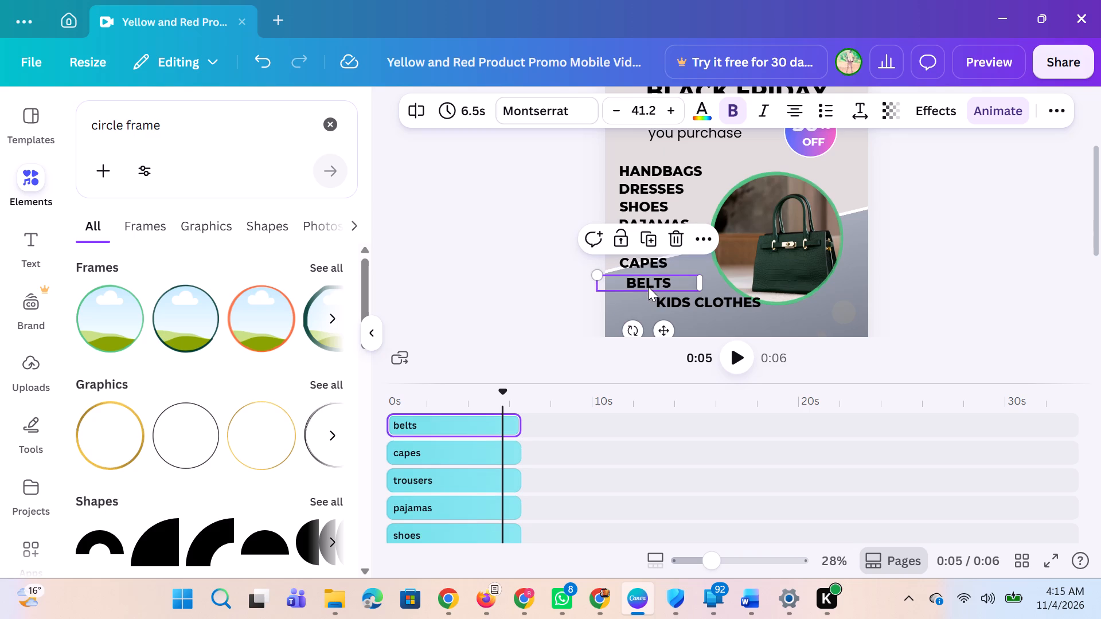
key(Left)
key(Left)
key(Left)
key(Left)
key(Left)
key(Left)
key(Left)
key(Left)
key(Left)
key(Left)
key(Left)
key(Left)
key(Left)
key(Left)
key(Left)
key(Left)
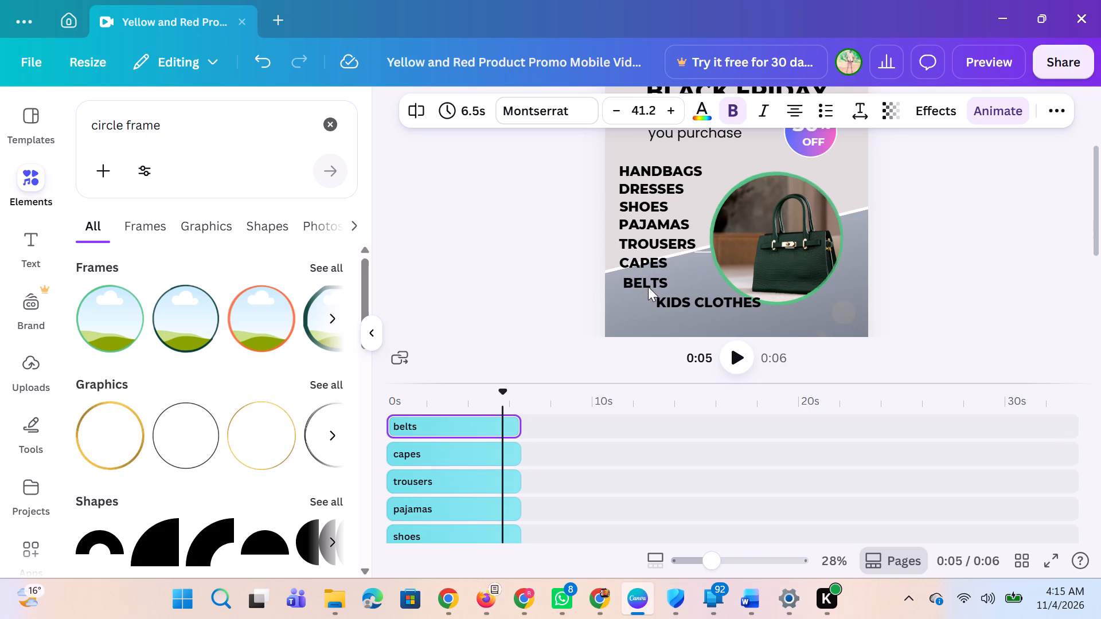
key(Left)
key(Left)
key(Left)
key(Left)
key(Left)
key(Left)
key(Left)
key(Left)
key(Left)
key(Left)
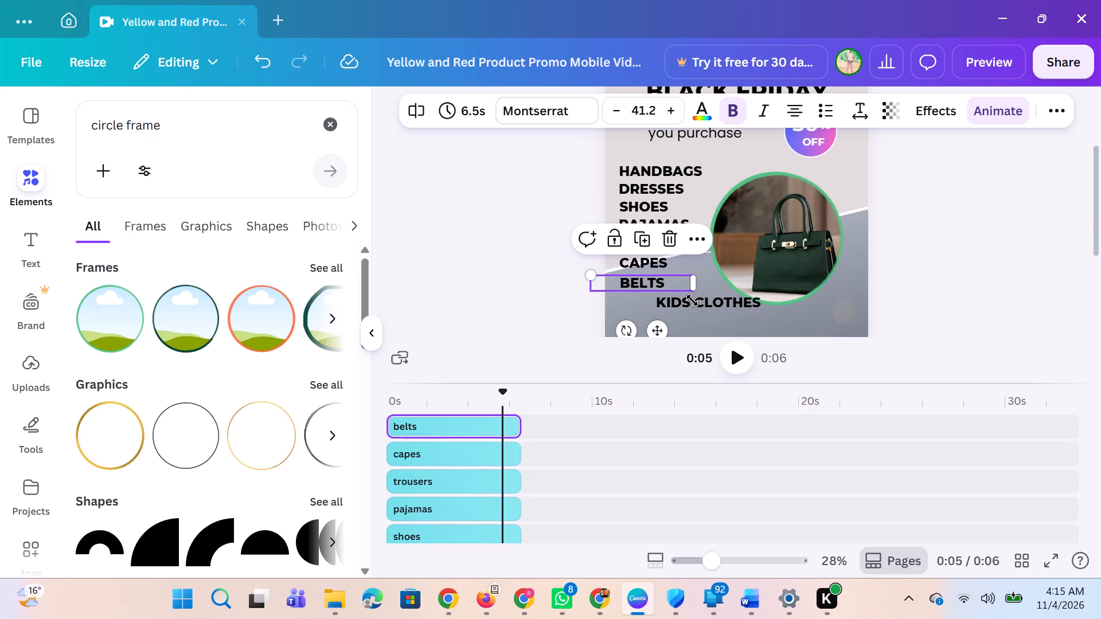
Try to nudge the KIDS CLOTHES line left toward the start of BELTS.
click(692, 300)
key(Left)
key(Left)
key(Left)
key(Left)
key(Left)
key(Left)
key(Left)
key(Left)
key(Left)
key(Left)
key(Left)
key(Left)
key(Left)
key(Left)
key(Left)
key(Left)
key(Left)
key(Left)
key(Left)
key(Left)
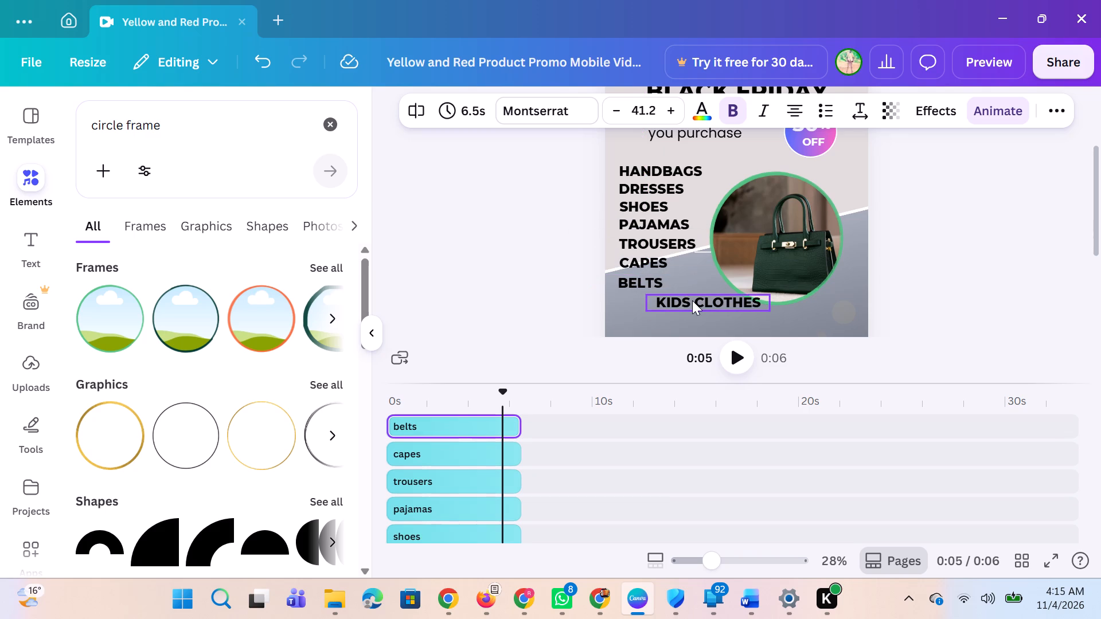
Nudge the BELTS line slightly right, so it starts just right of the first letter of CAPES.
key(Right)
key(Right)
key(Right)
key(Right)
key(Right)
key(Right)
key(Right)
key(Right)
key(Right)
key(Right)
key(Right)
key(Right)
key(Right)
key(Right)
key(Right)
key(Right)
key(Right)
key(Right)
key(Right)
key(Right)
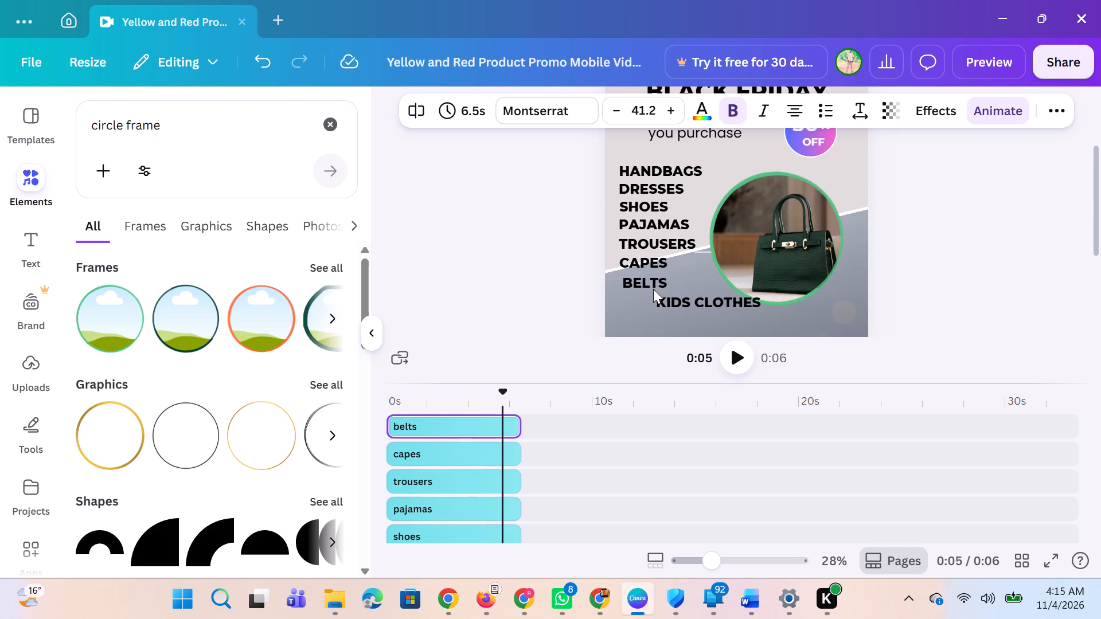
Nudge the KIDS CLOTHES line left until its first letter roughly aligns with the start of BELTS.
click(676, 302)
key(Left)
key(Left)
key(Left)
key(Left)
key(Left)
key(Left)
key(Left)
key(Left)
key(Left)
key(Left)
key(Left)
key(Left)
key(Left)
key(Left)
key(Left)
key(Left)
key(Left)
key(Left)
key(Left)
key(Left)
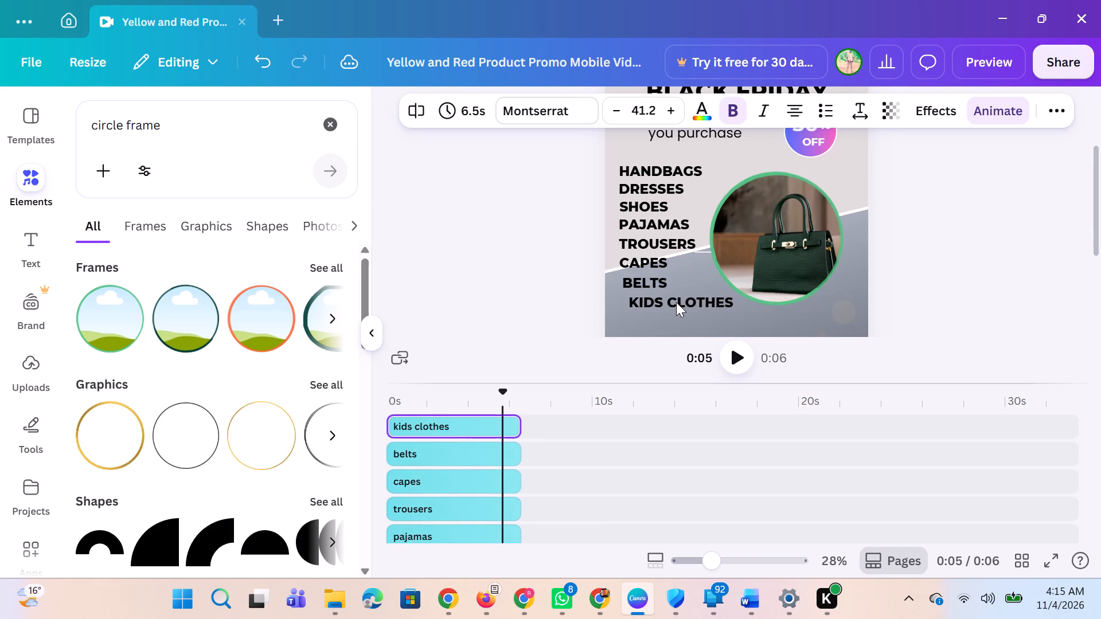
Nudge the HANDBAGS line at the head of the product list down very slightly.
click(677, 177)
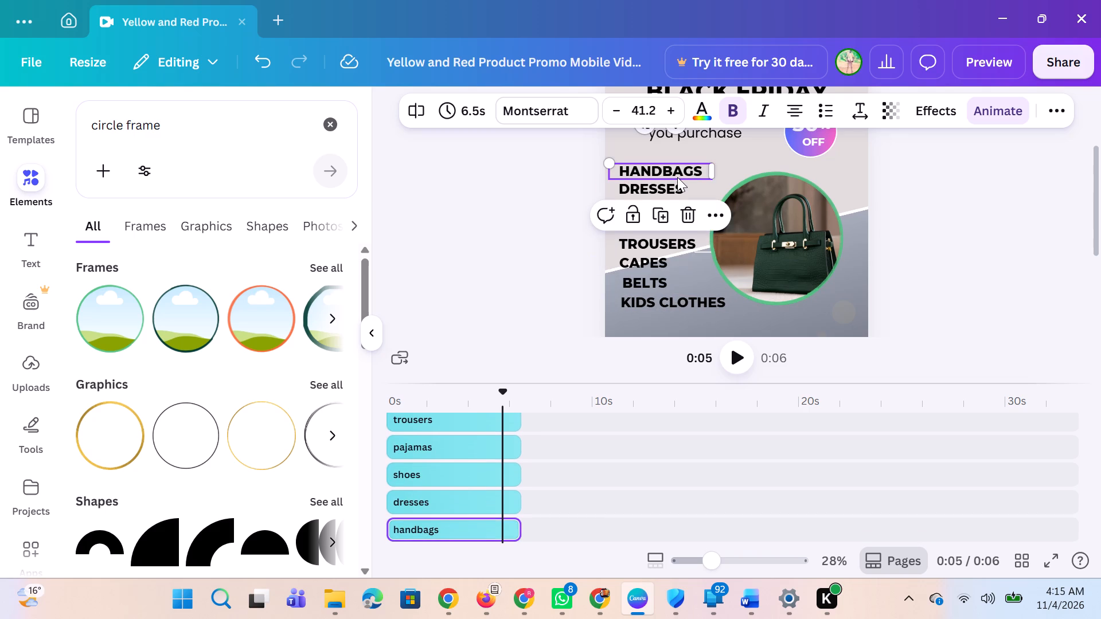
key(Down)
key(Down)
Nudge the DRESSES line up until it sits close beneath HANDBAGS.
click(673, 189)
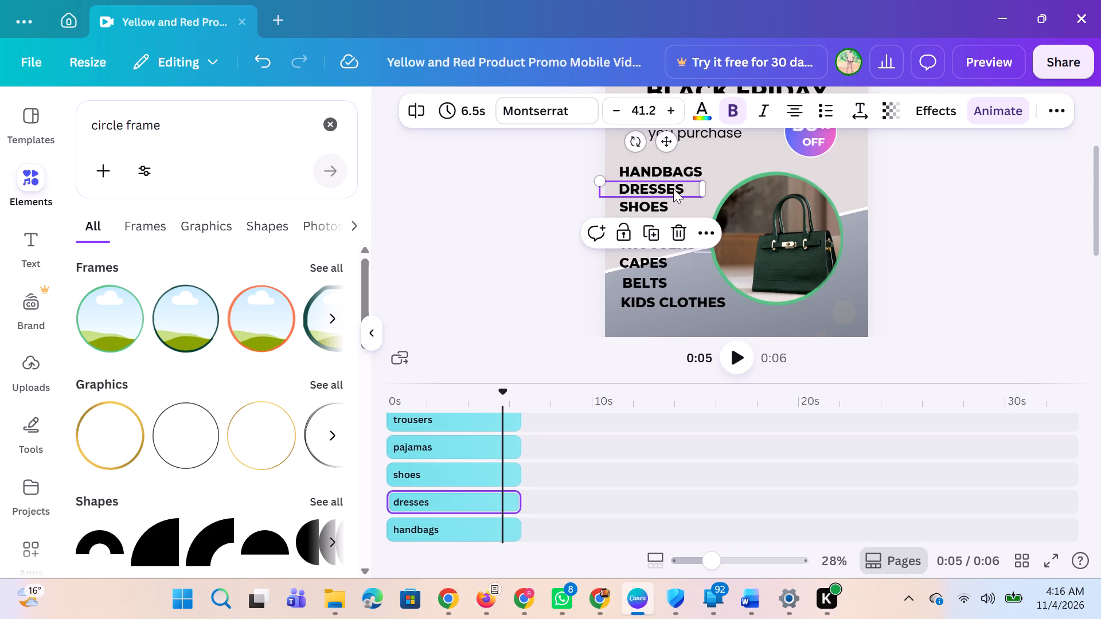
key(Up)
key(Up)
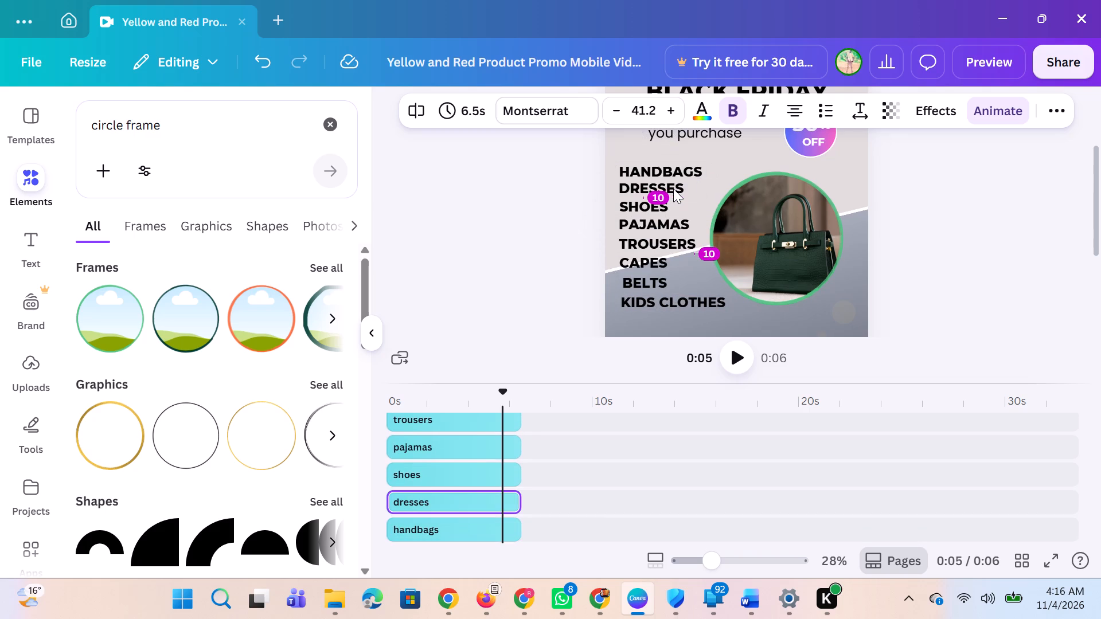
key(Up)
key(Up)
key(Up)
key(Up)
key(Up)
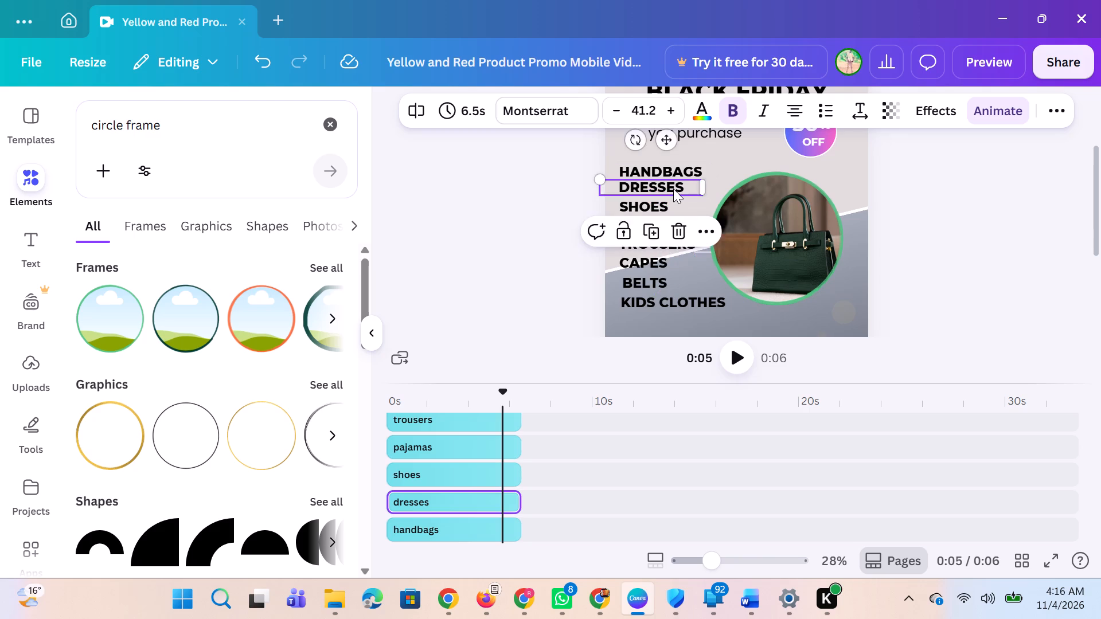
key(Down)
key(Down)
key(Down)
key(Down)
key(Down)
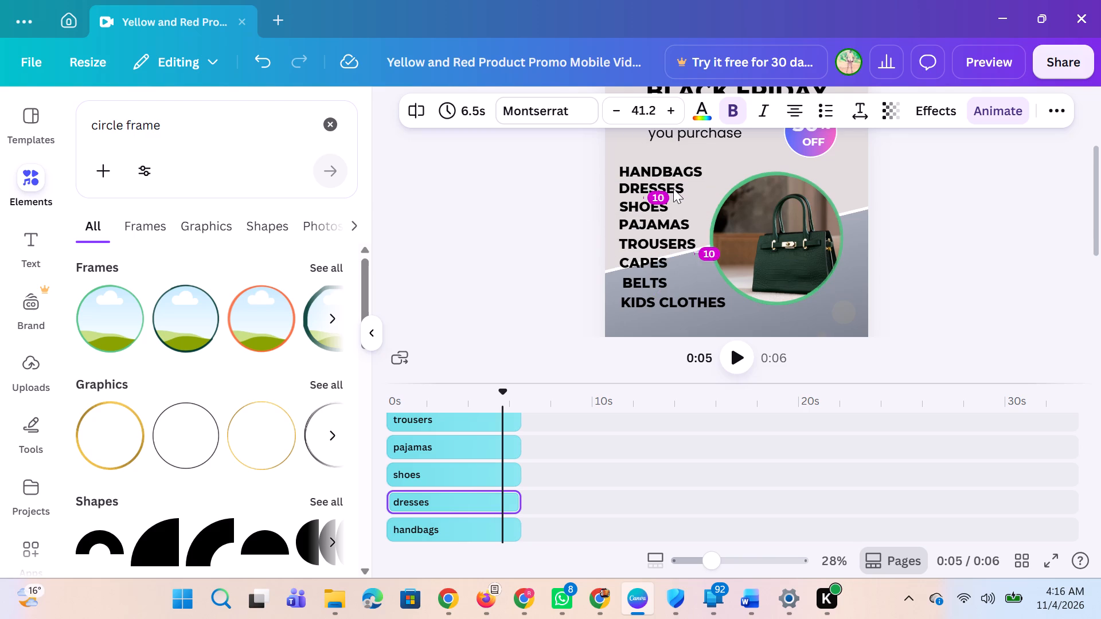
key(Down)
key(Down)
key(Down)
key(Up)
key(Up)
key(Up)
key(Up)
key(Up)
key(Up)
key(Up)
key(Up)
key(Up)
key(Up)
key(Up)
key(Up)
key(Up)
key(Up)
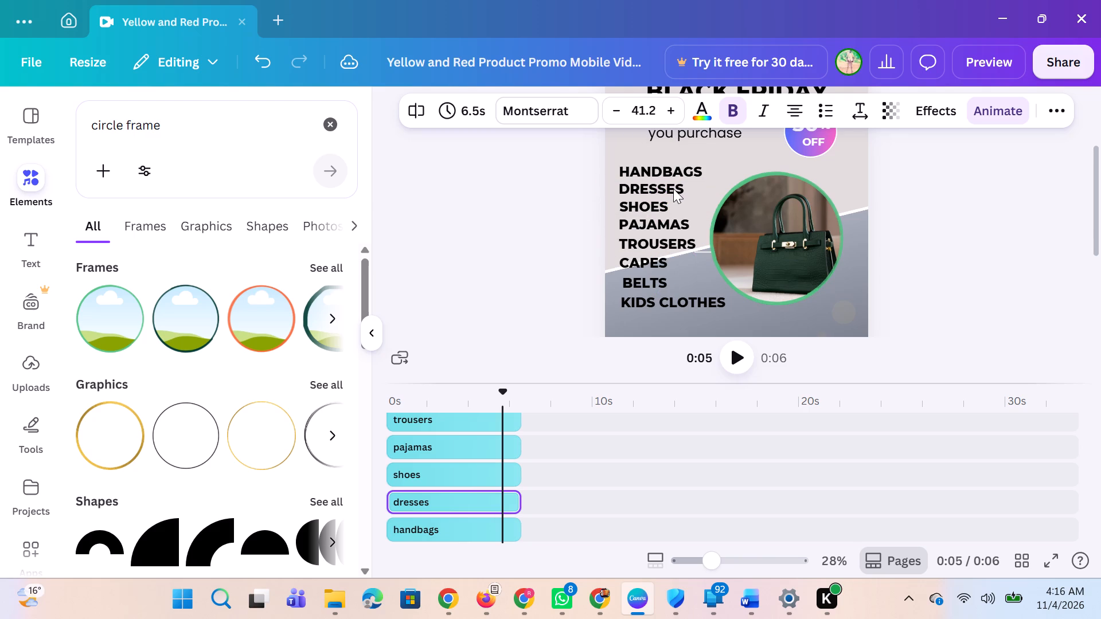
key(Up)
key(Up)
key(Up)
key(Up)
key(Up)
key(Up)
key(Up)
key(Up)
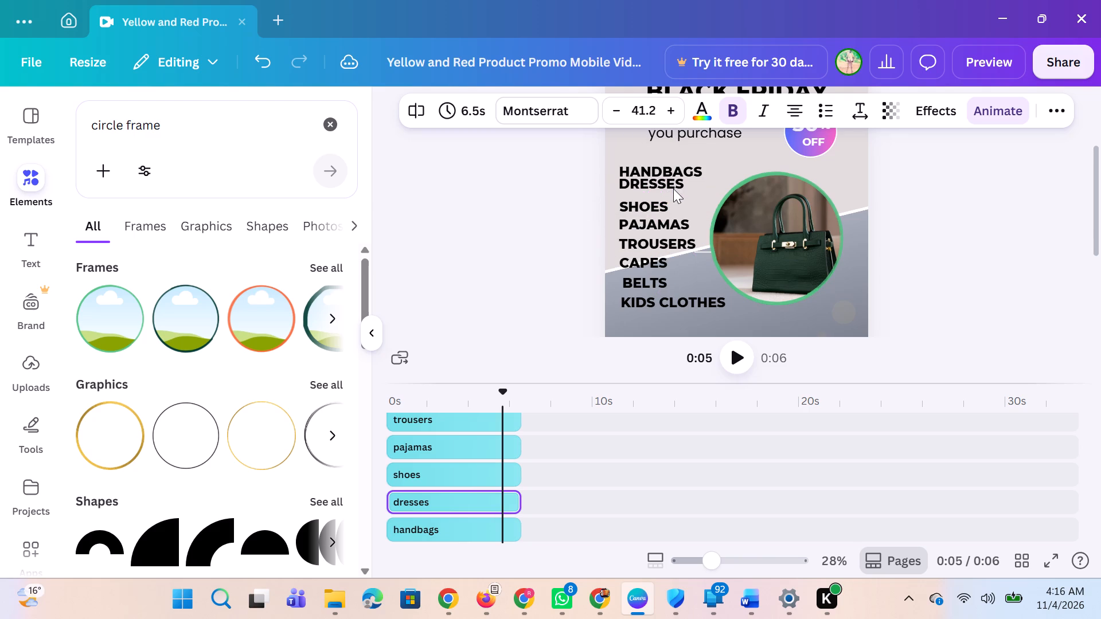
key(Up)
key(Down)
key(Down)
key(Down)
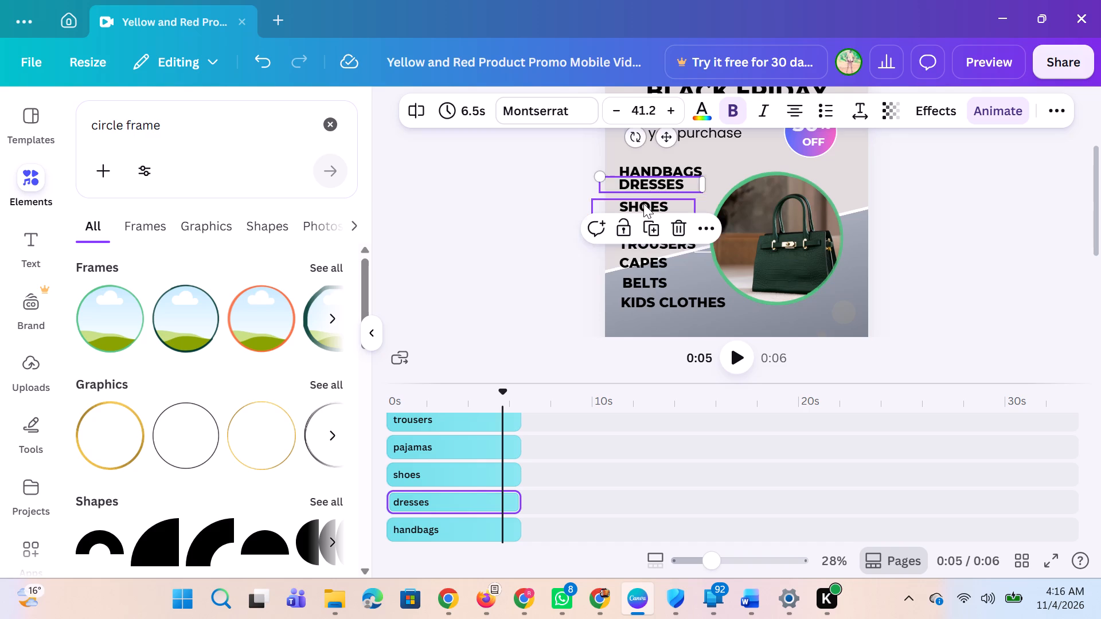
Nudge the SHOES line up close beneath DRESSES, adjusting it back down enough to leave a small gap between them.
click(644, 204)
key(Up)
key(Up)
key(Up)
key(Up)
key(Up)
key(Up)
key(Up)
key(Up)
key(Up)
key(Up)
key(Up)
key(Up)
key(Up)
key(Up)
key(Up)
key(Up)
key(Up)
key(Up)
key(Up)
key(Up)
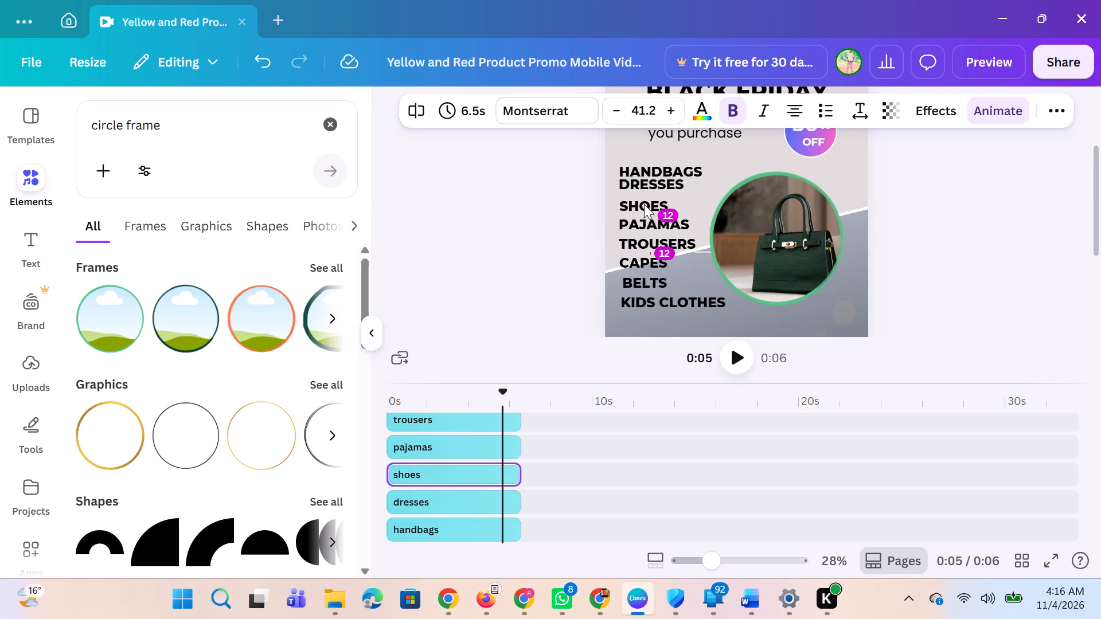
key(Up)
key(Up)
key(Up)
key(Up)
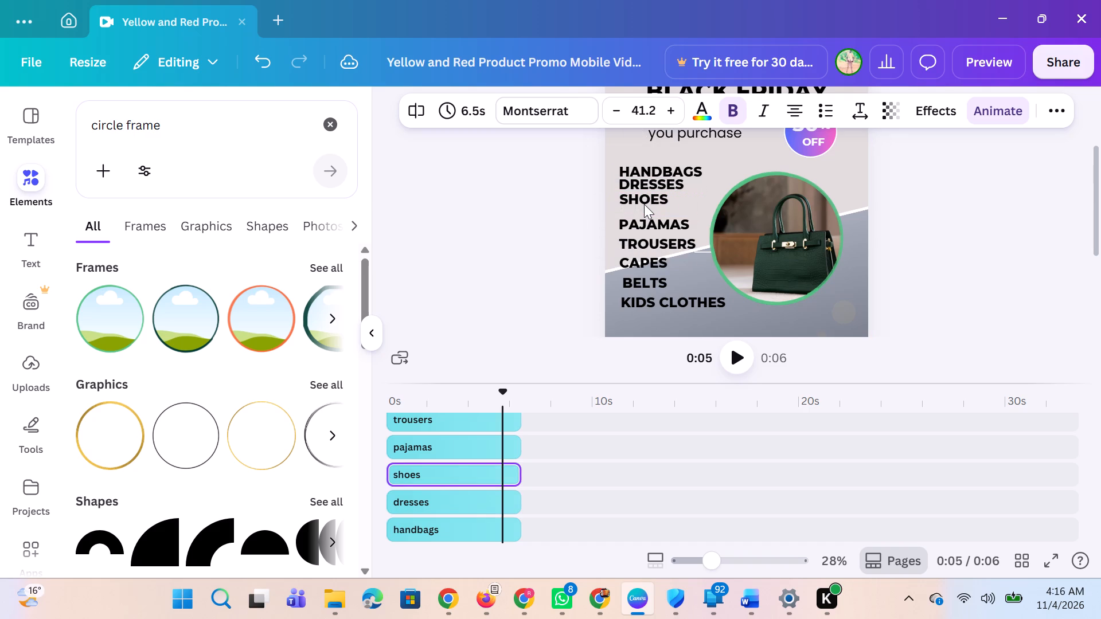
key(Up)
key(Up)
key(Up)
key(Up)
key(Up)
key(Up)
key(Up)
key(Up)
key(Up)
key(Up)
key(Up)
key(Up)
key(Up)
key(Up)
key(Up)
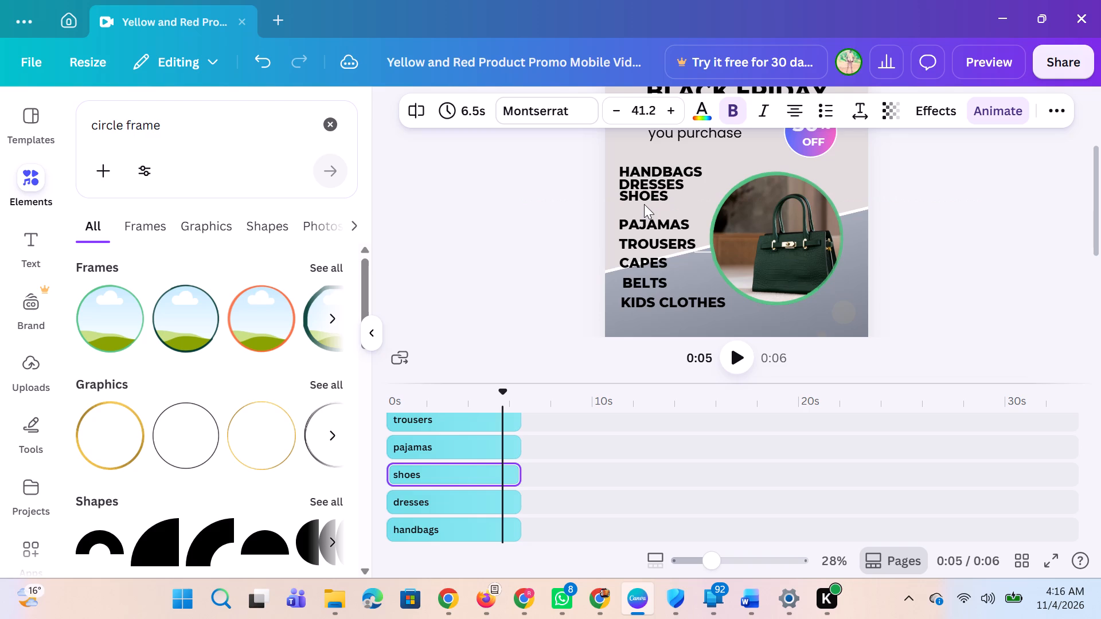
key(Up)
key(Up)
key(Up)
key(Up)
key(Up)
key(Up)
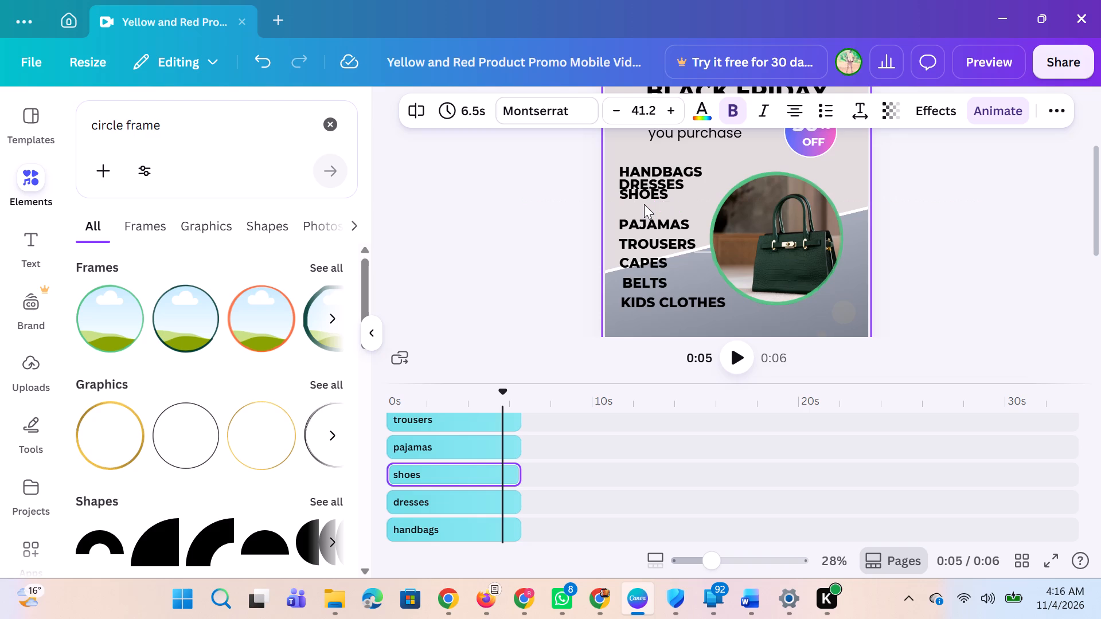
key(Down)
key(Down)
key(Down)
key(Down)
key(Down)
key(Down)
key(Down)
key(Down)
key(Down)
key(Down)
key(Down)
key(Down)
key(Down)
key(Down)
key(Down)
key(Down)
key(Down)
key(Down)
key(Down)
key(Down)
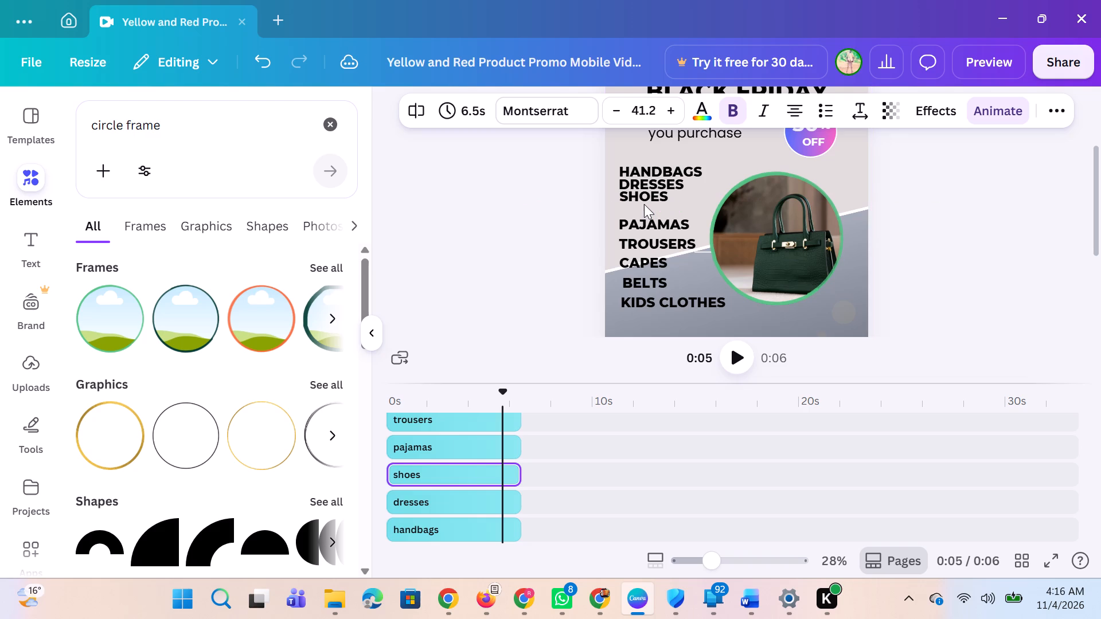
Nudge the DRESSES line down slightly so it sits evenly between HANDBAGS and SHOES.
click(657, 183)
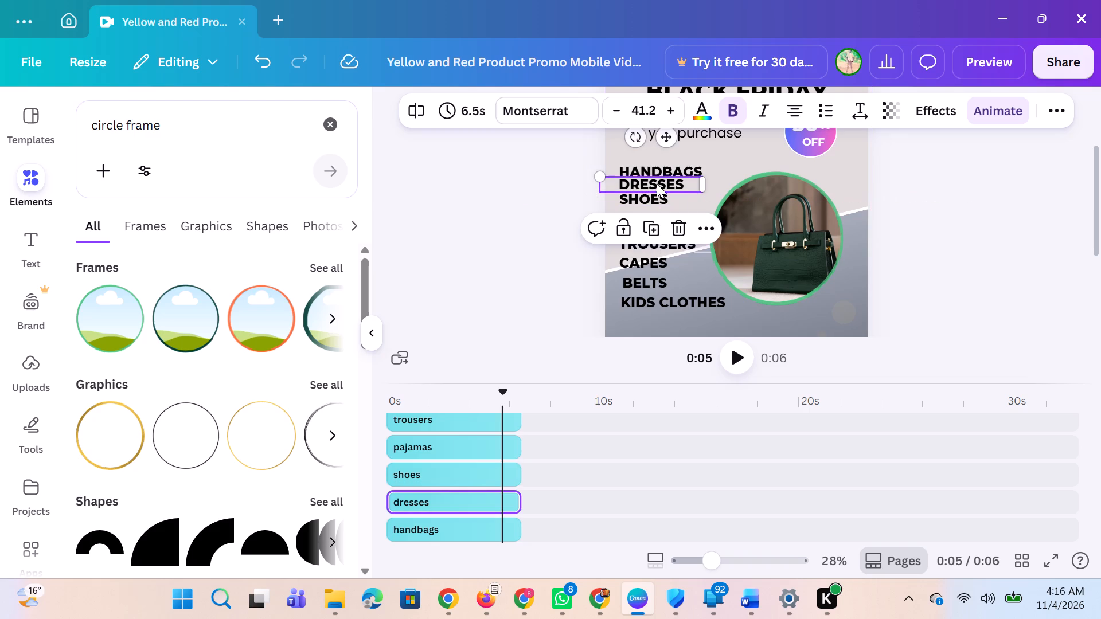
key(Down)
key(Down)
key(Down)
key(Down)
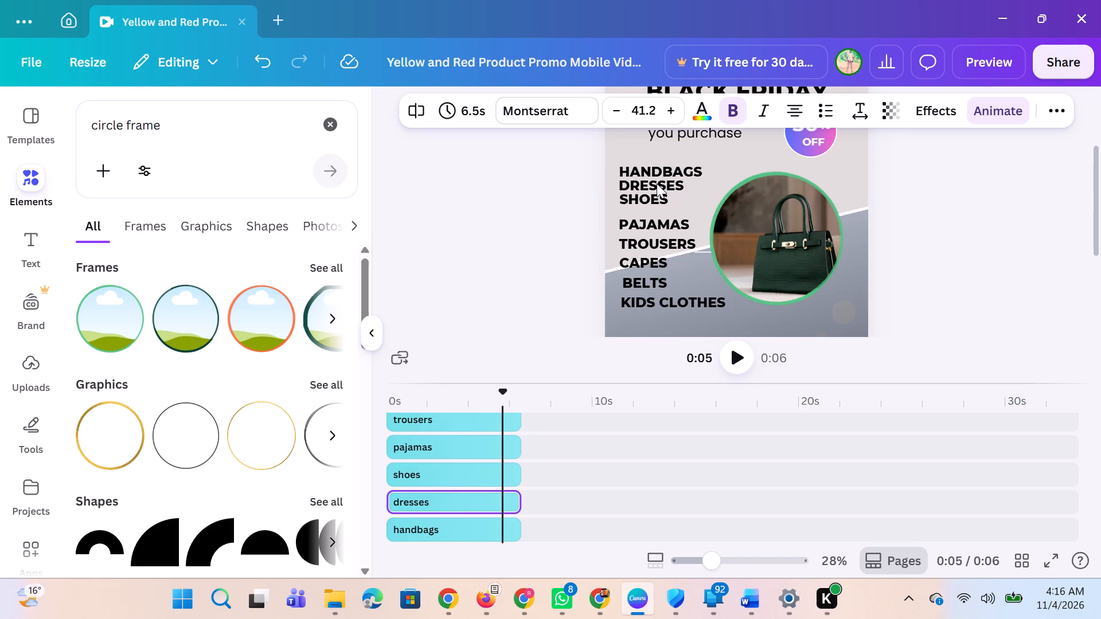
Fine-tune the DRESSES line up and down until it sits slightly lower, leaving a small gap beneath HANDBAGS.
key(Down)
key(Down)
key(Down)
key(Down)
key(Down)
key(Down)
key(Up)
key(Up)
key(Up)
key(Up)
key(Up)
key(Up)
key(Up)
key(Up)
key(Up)
key(Up)
key(Up)
key(Up)
key(Up)
key(Up)
key(Up)
key(Up)
key(Up)
key(Up)
key(Up)
key(Up)
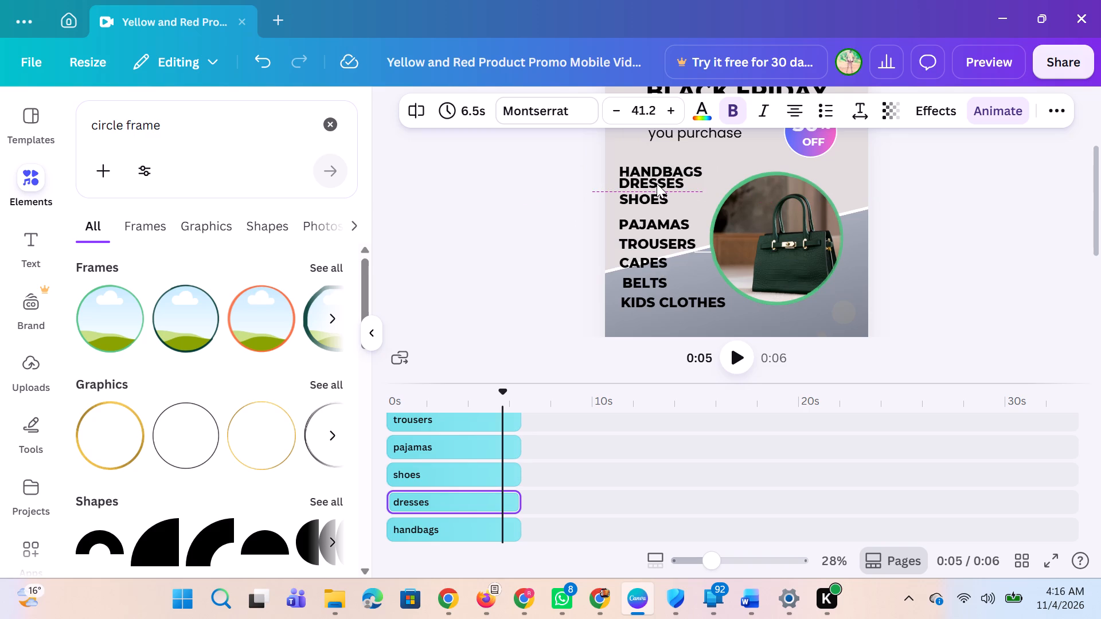
key(Down)
key(Down)
key(Down)
key(Down)
key(Down)
key(Down)
key(Down)
key(Down)
key(Down)
key(Down)
key(Down)
key(Down)
key(Down)
key(Down)
key(Down)
key(Down)
key(Down)
key(Down)
key(Down)
key(Down)
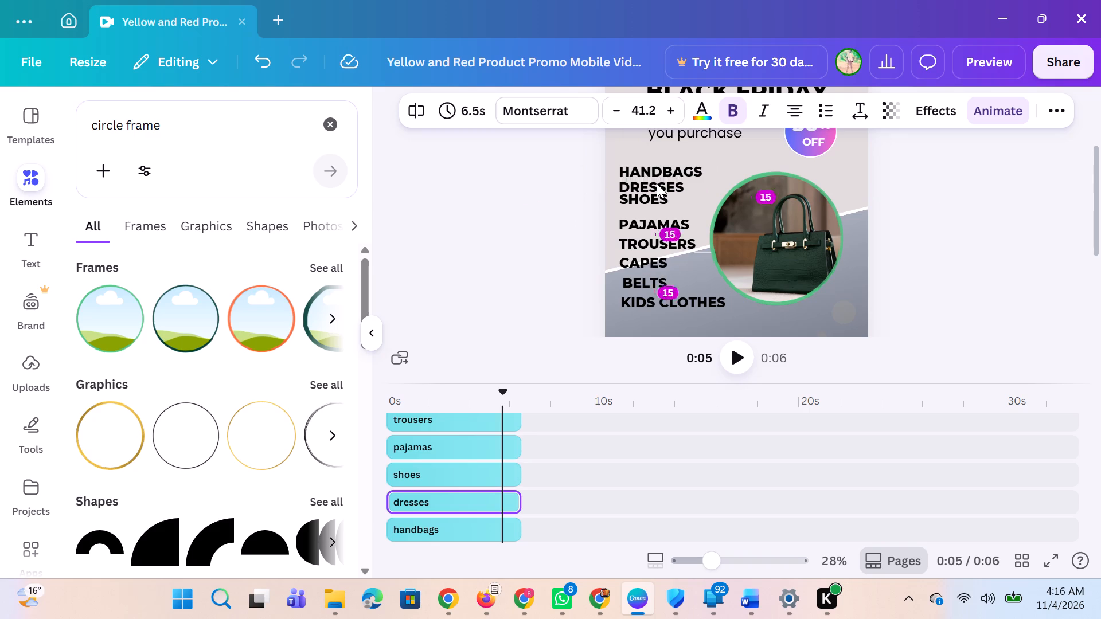
key(Down)
key(Up)
key(Up)
key(Up)
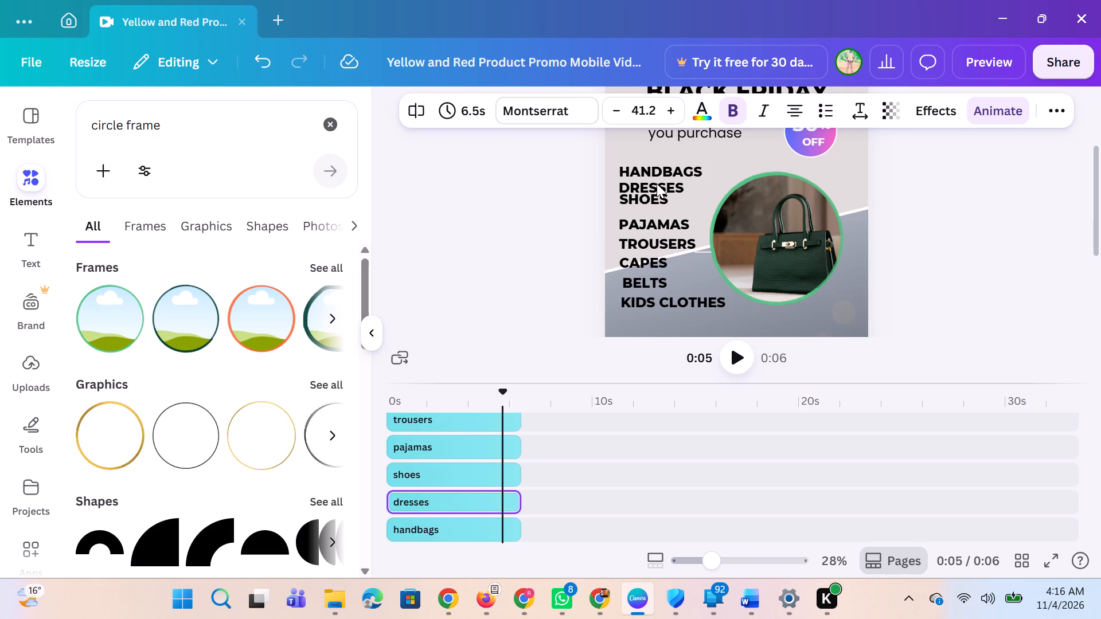
key(Up)
key(Up)
key(Down)
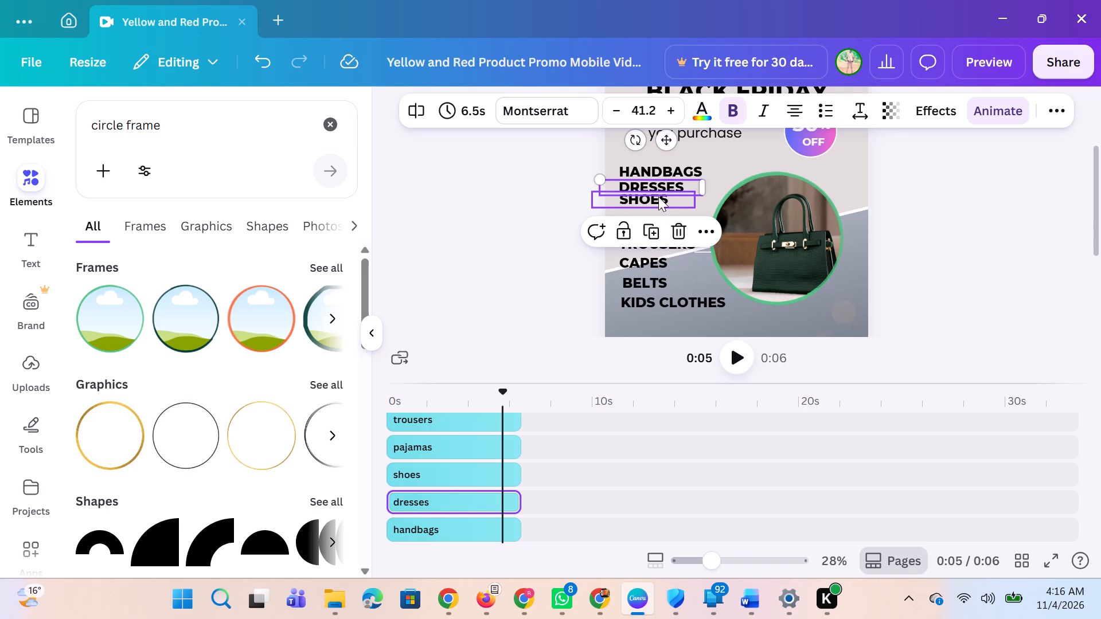
Nudge the SHOES line down until its gap below DRESSES matches the gap between HANDBAGS and DRESSES.
click(658, 197)
key(Up)
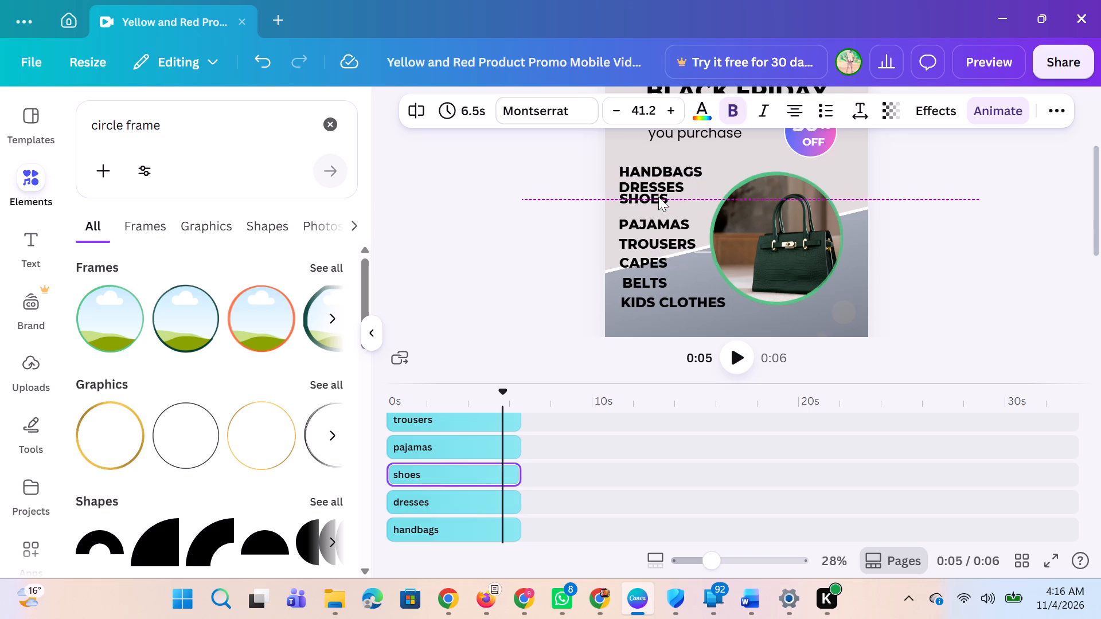
key(Down)
key(Down)
key(Down)
key(Down)
key(Down)
key(Down)
key(Down)
key(Down)
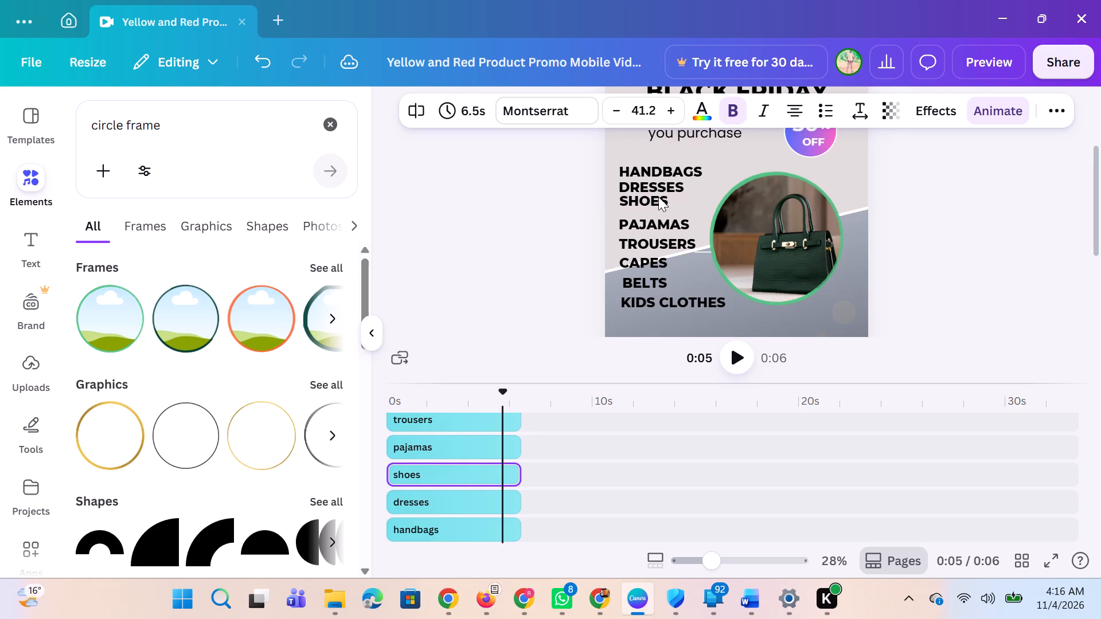
key(Down)
key(Down)
key(Down)
key(Down)
key(Down)
key(Down)
key(Down)
key(Down)
key(Down)
key(Down)
key(Down)
key(Up)
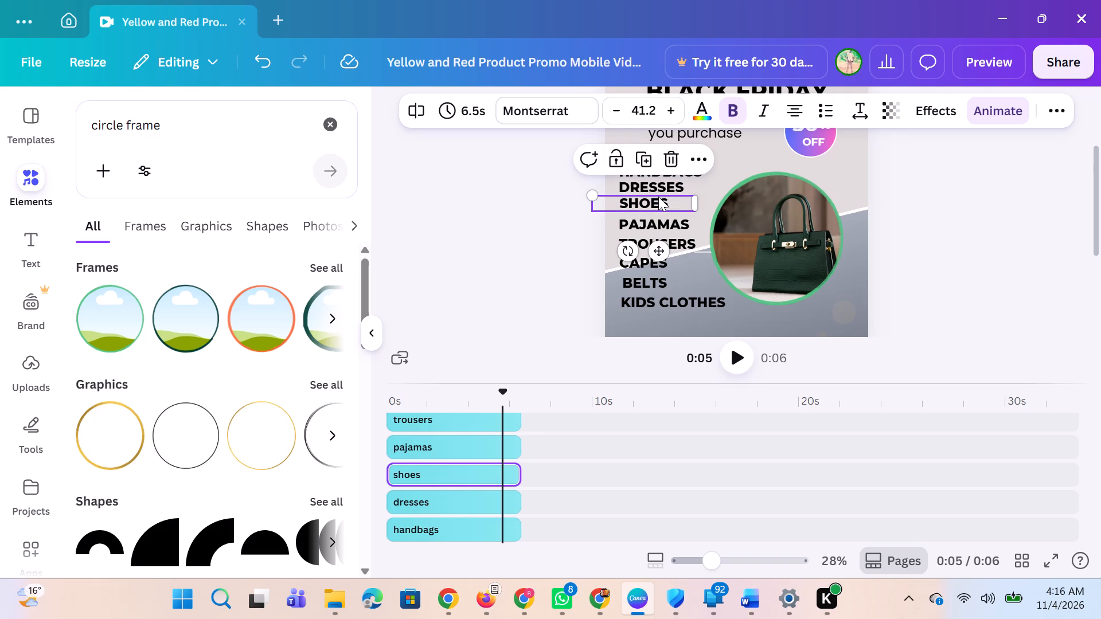
Nudge the PAJAMAS line up close beneath SHOES, matching the spacing of the lines above.
click(663, 217)
key(Up)
key(Up)
key(Up)
key(Up)
key(Up)
key(Up)
key(Up)
key(Up)
key(Up)
key(Up)
key(Up)
key(Up)
key(Up)
key(Up)
key(Up)
key(Up)
key(Up)
key(Up)
key(Up)
key(Up)
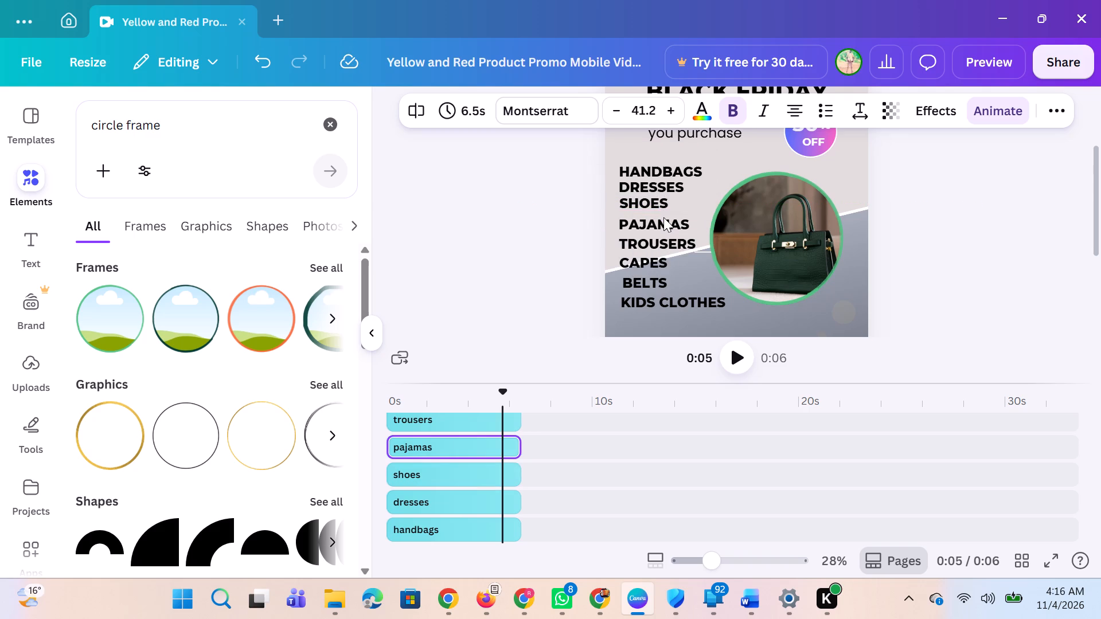
key(Up)
key(Up)
key(Up)
key(Up)
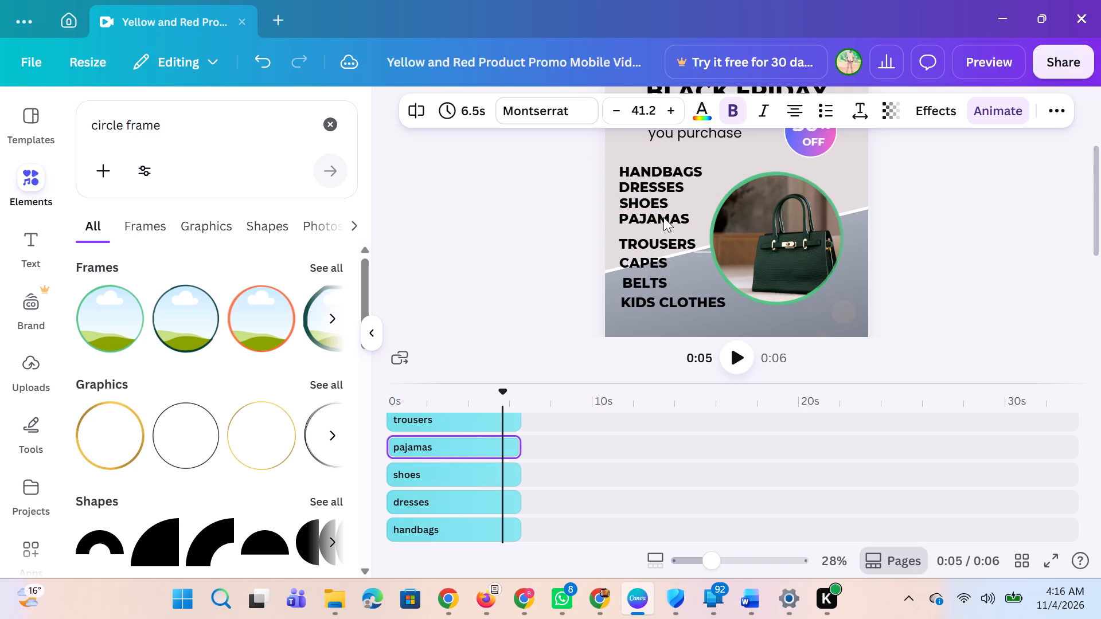
key(Down)
Nudge the TROUSERS line up close beneath PAJAMAS, keeping the same line spacing.
click(669, 247)
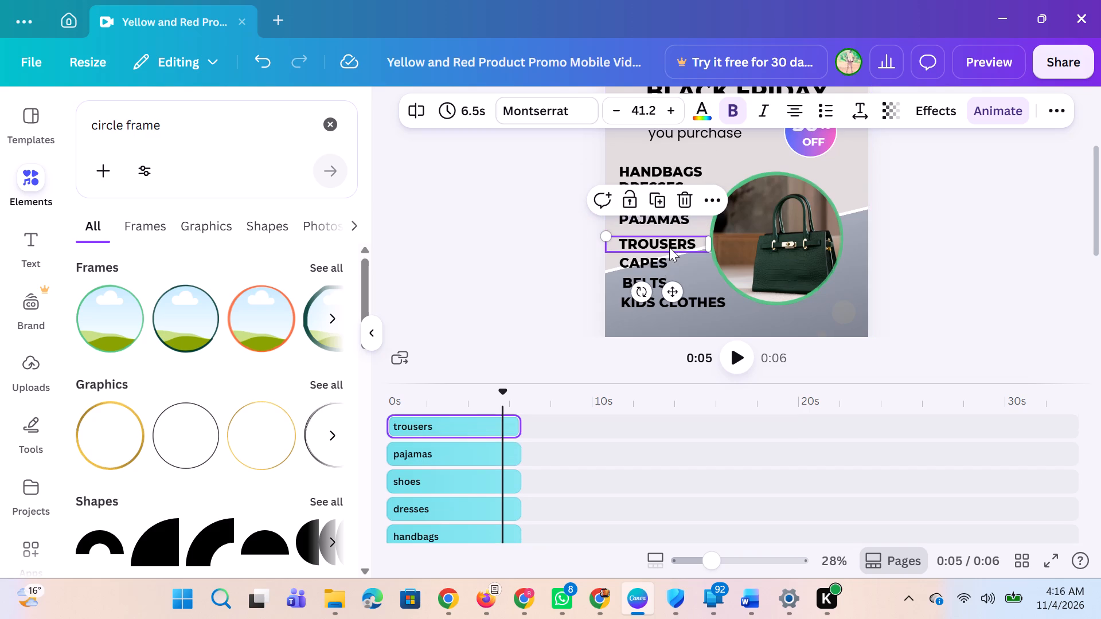
key(Up)
key(Up)
key(Up)
key(Up)
key(Up)
key(Up)
key(Up)
key(Up)
key(Up)
key(Up)
key(Up)
key(Up)
key(Up)
key(Up)
key(Up)
key(Up)
key(Up)
key(Up)
key(Up)
key(Up)
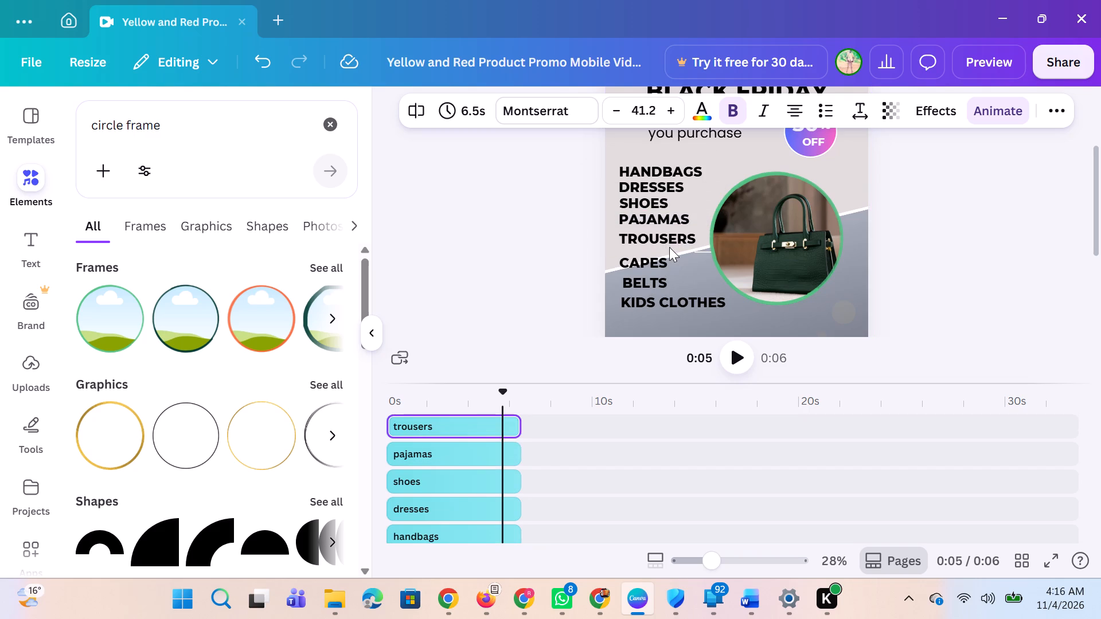
key(Up)
key(Up)
key(Up)
key(Up)
key(Up)
key(Up)
key(Up)
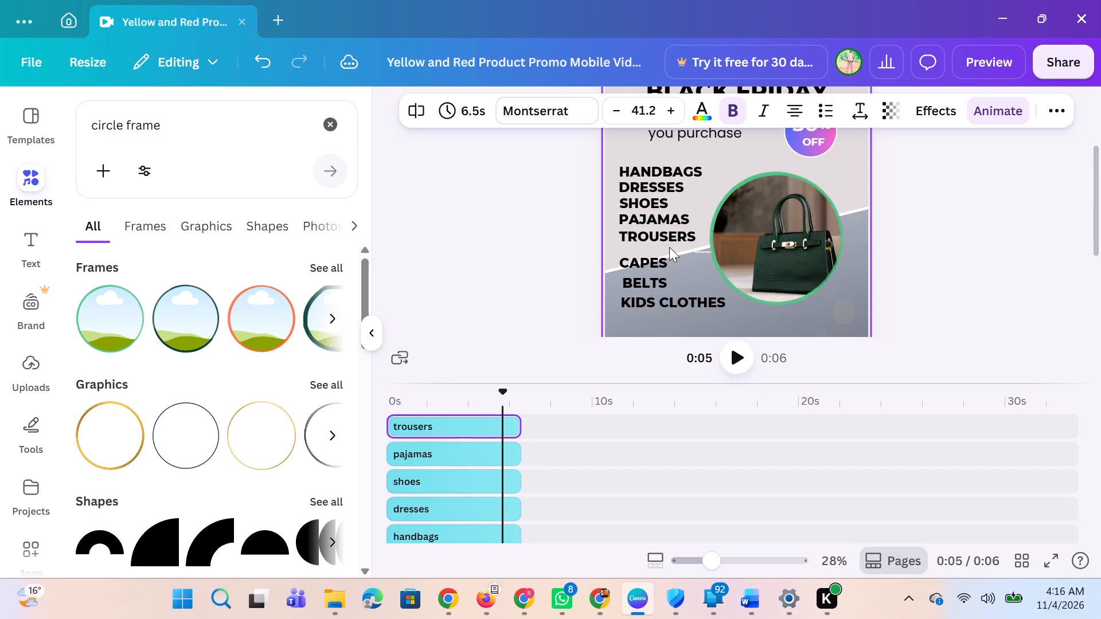
key(Up)
key(Up)
key(Up)
key(Up)
key(Up)
key(Up)
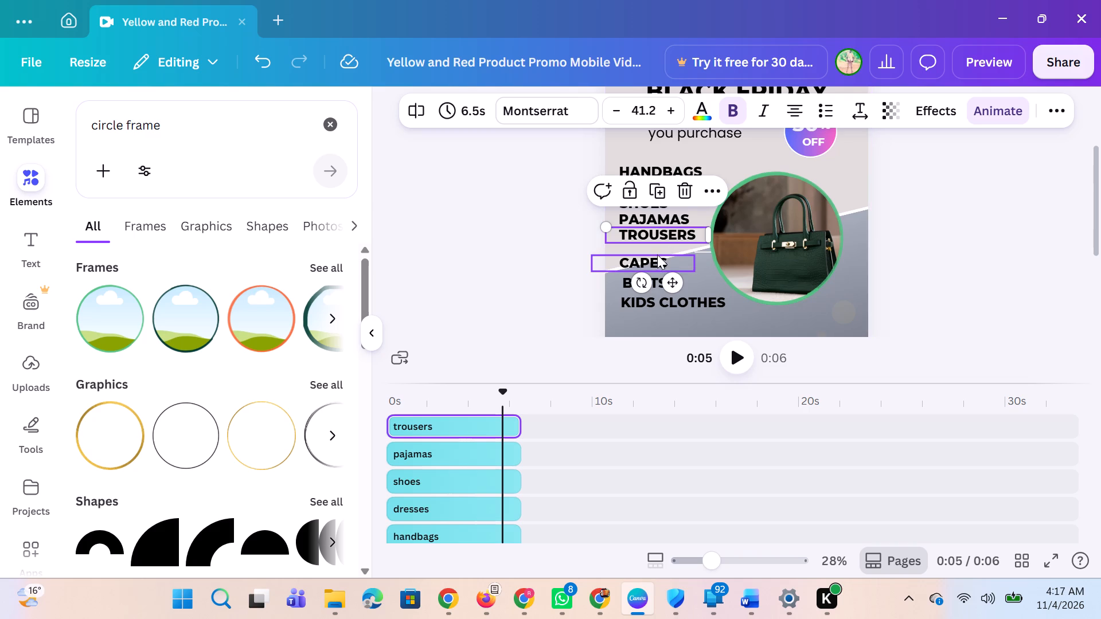
Nudge the CAPES line up close beneath TROUSERS with the same gap as the other product lines.
click(656, 256)
key(Up)
key(Up)
key(Up)
key(Up)
key(Up)
key(Up)
key(Up)
key(Up)
key(Up)
key(Up)
key(Up)
key(Up)
key(Up)
key(Up)
key(Up)
key(Up)
key(Up)
key(Up)
key(Up)
key(Up)
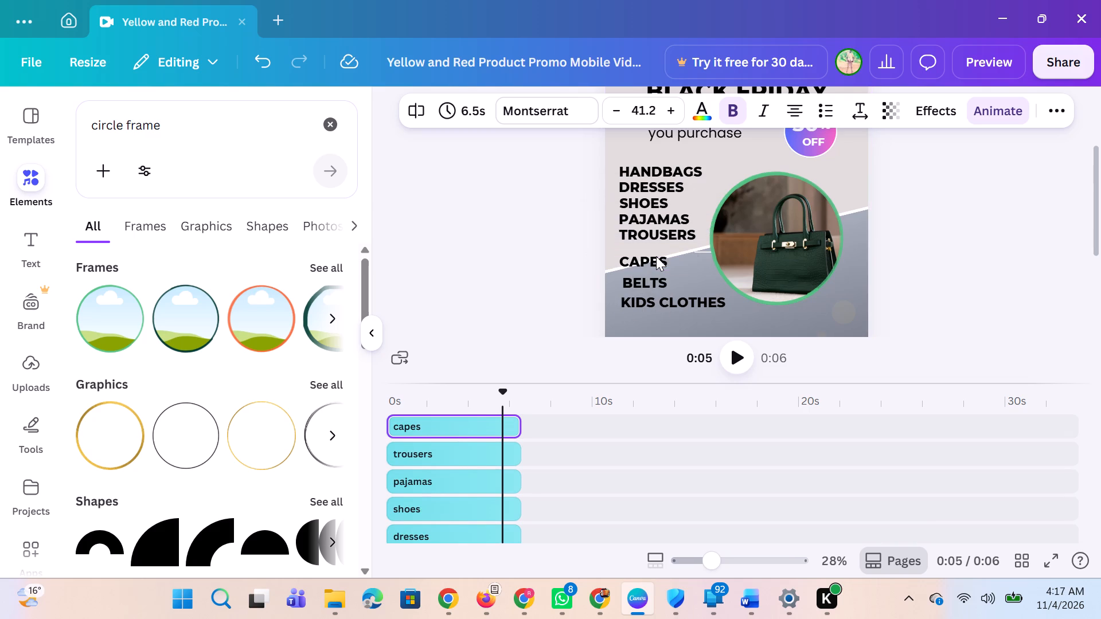
key(Up)
key(Up)
key(Up)
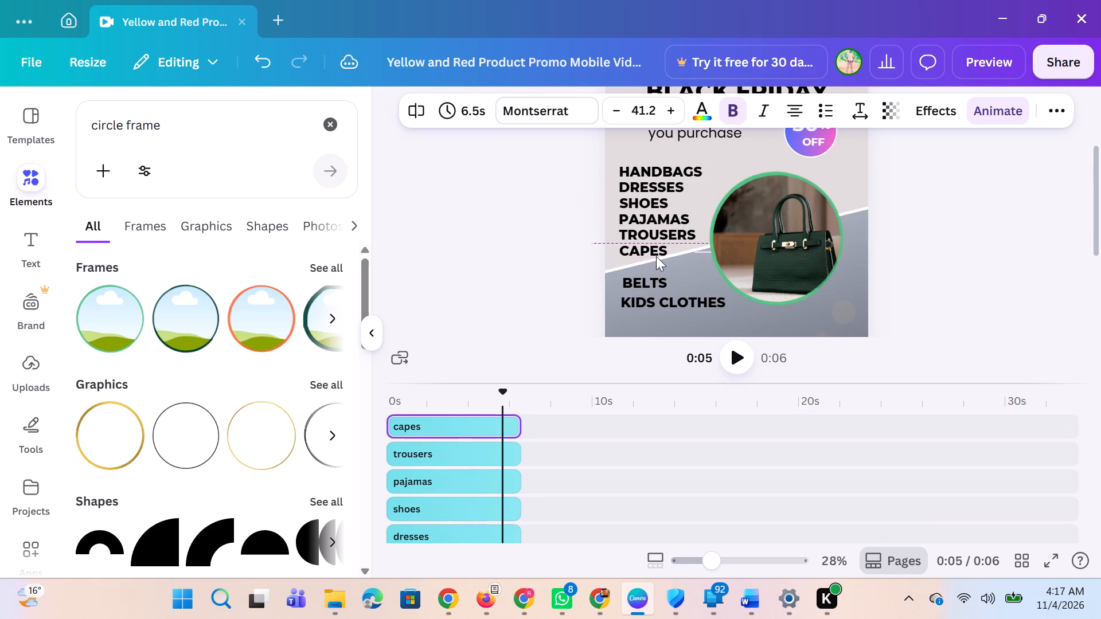
key(Down)
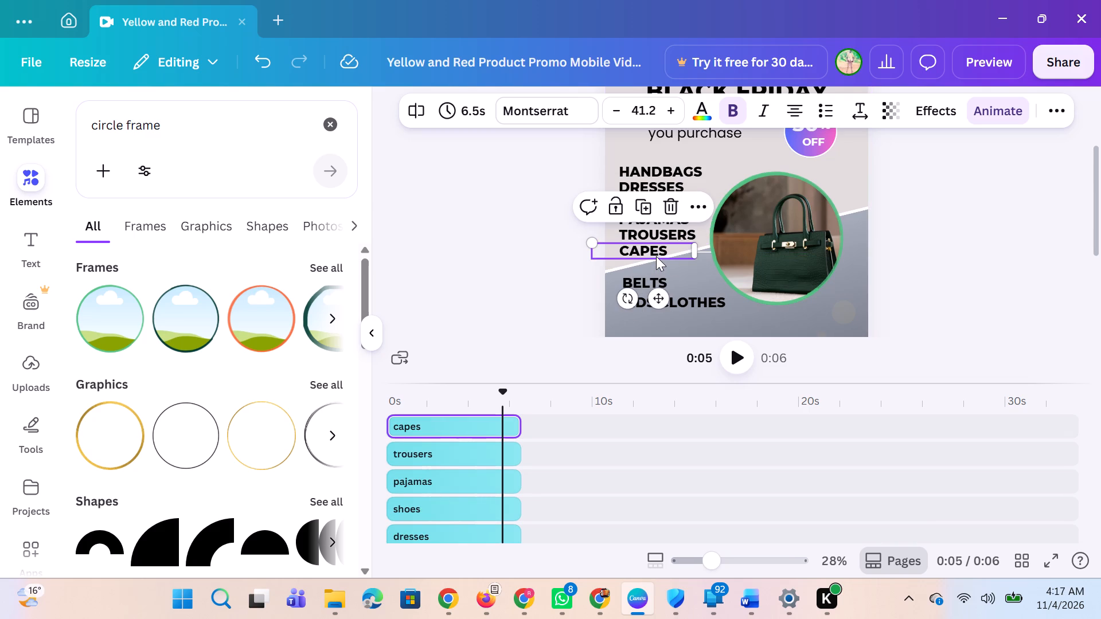
Nudge the BELTS line up close beneath CAPES, matching the spacing of the lines above.
click(653, 277)
key(Up)
key(Up)
key(Up)
key(Up)
key(Up)
key(Up)
key(Up)
key(Up)
key(Up)
key(Up)
key(Up)
key(Up)
key(Up)
key(Up)
key(Up)
key(Up)
key(Up)
key(Up)
key(Up)
key(Up)
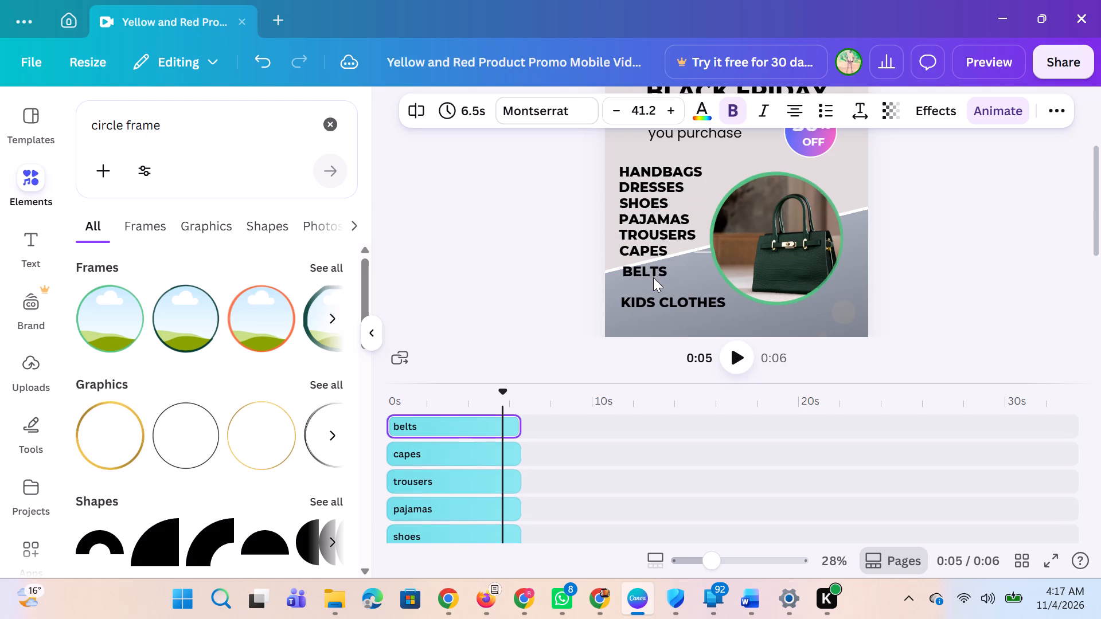
key(Up)
key(Up)
key(Down)
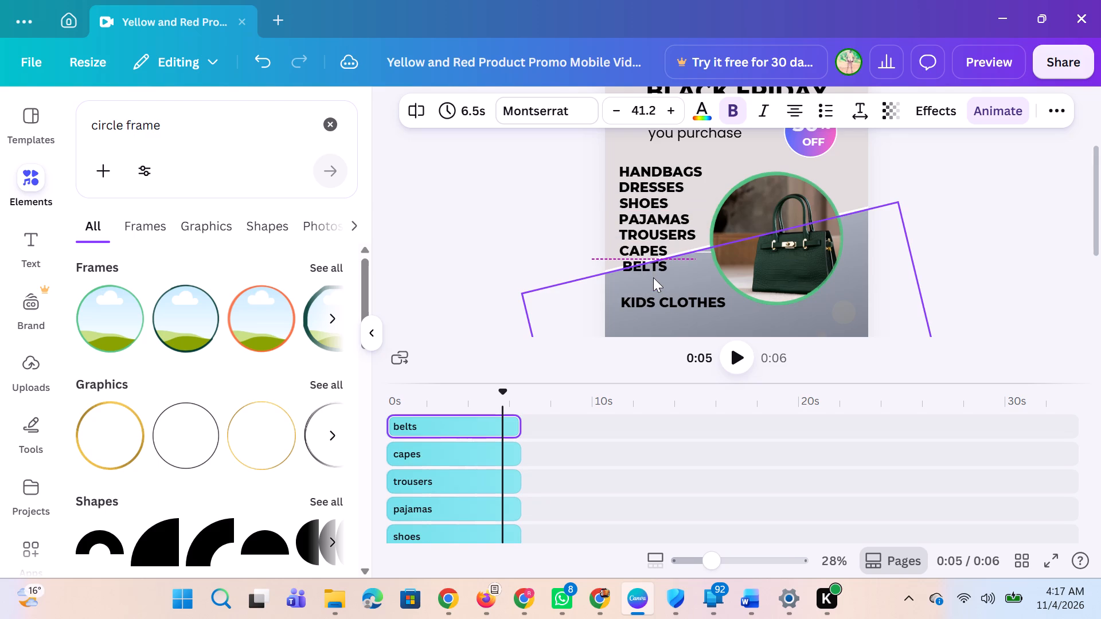
Nudge the KIDS CLOTHES line up close beneath BELTS with the same gap as the other product lines.
click(656, 299)
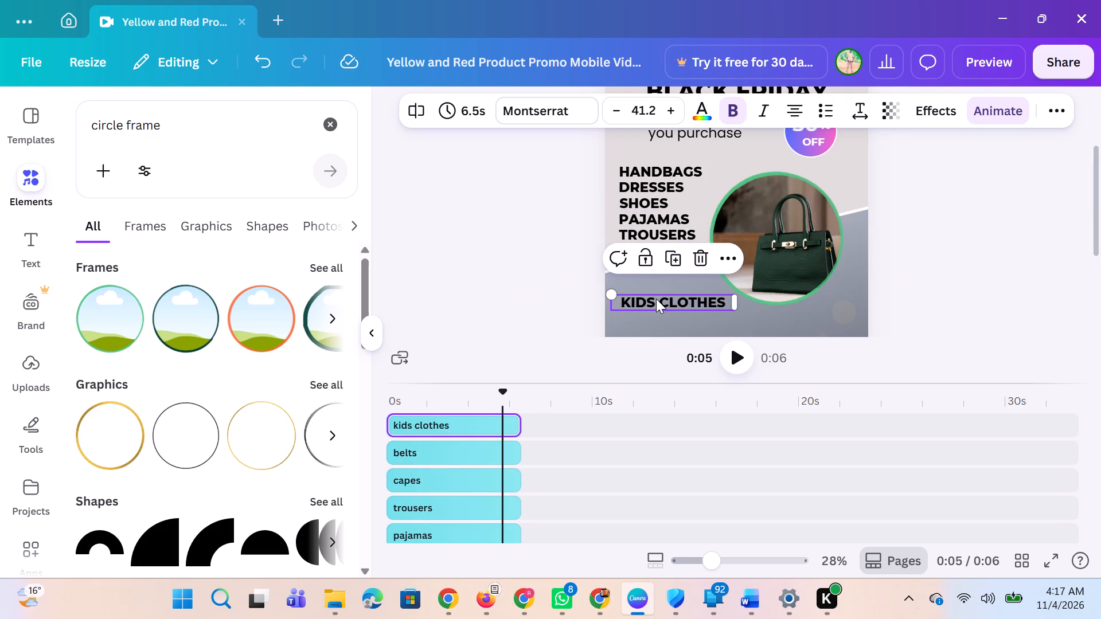
key(Up)
key(Up)
key(Up)
key(Up)
key(Up)
key(Up)
key(Up)
key(Up)
key(Up)
key(Up)
key(Up)
key(Up)
key(Up)
key(Up)
key(Up)
key(Up)
key(Up)
key(Up)
key(Up)
key(Up)
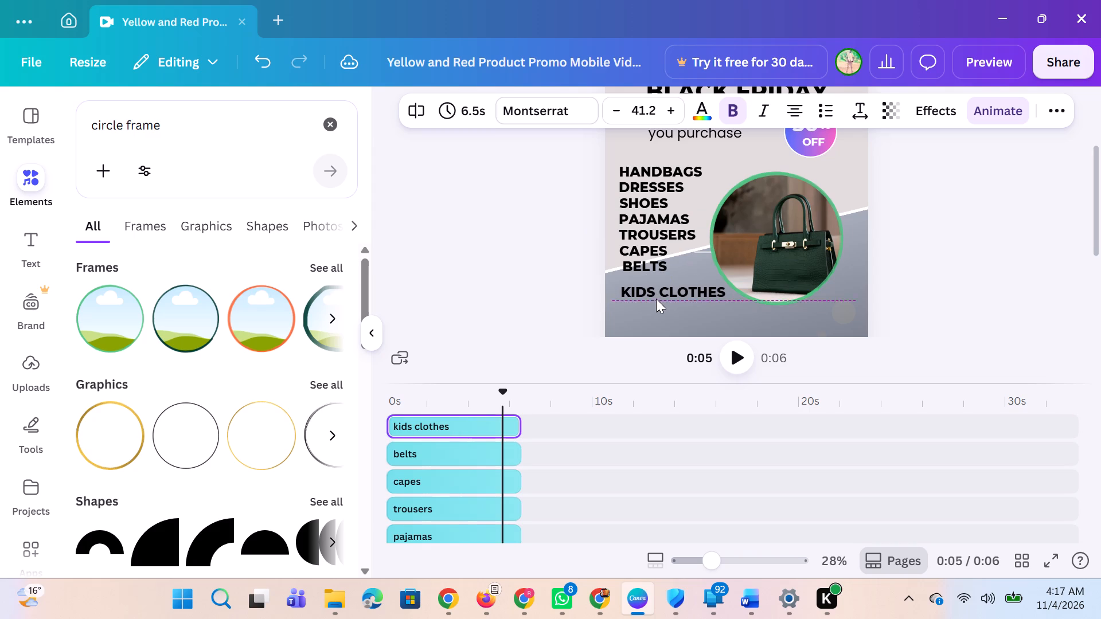
key(Up)
key(Up)
key(Up)
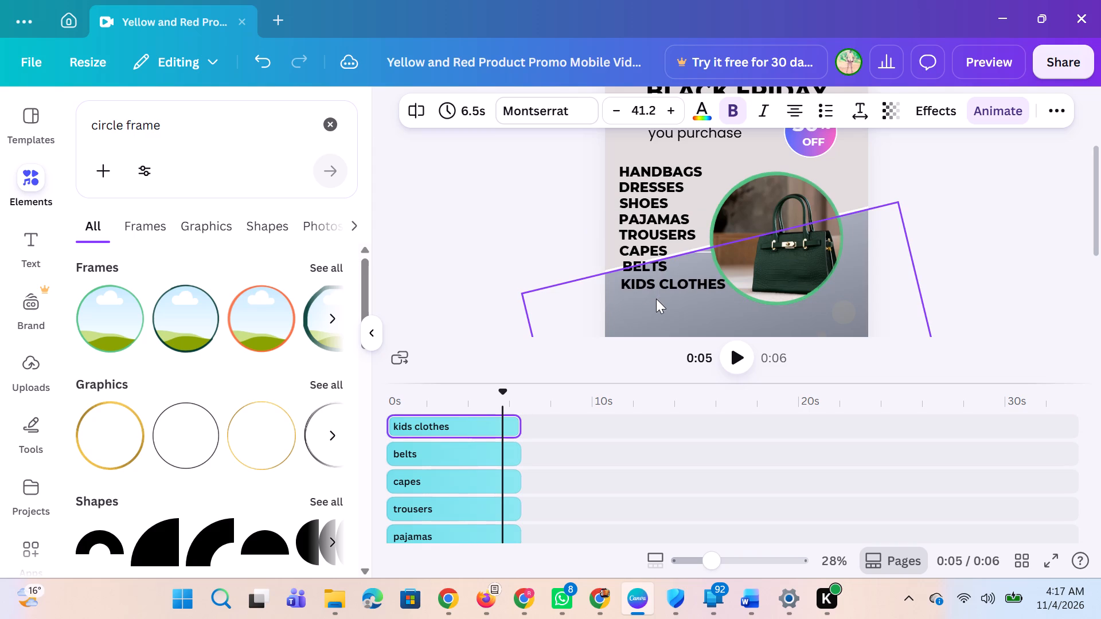
key(Up)
key(Up)
key(Up)
key(Up)
key(Up)
key(Up)
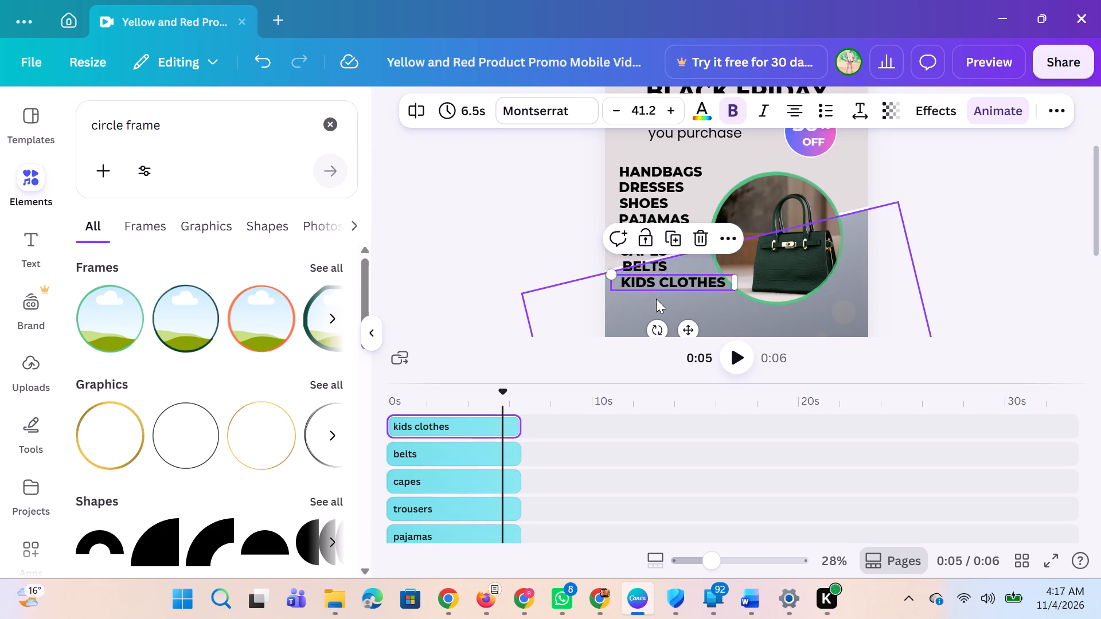
key(Down)
key(Down)
key(Up)
key(Up)
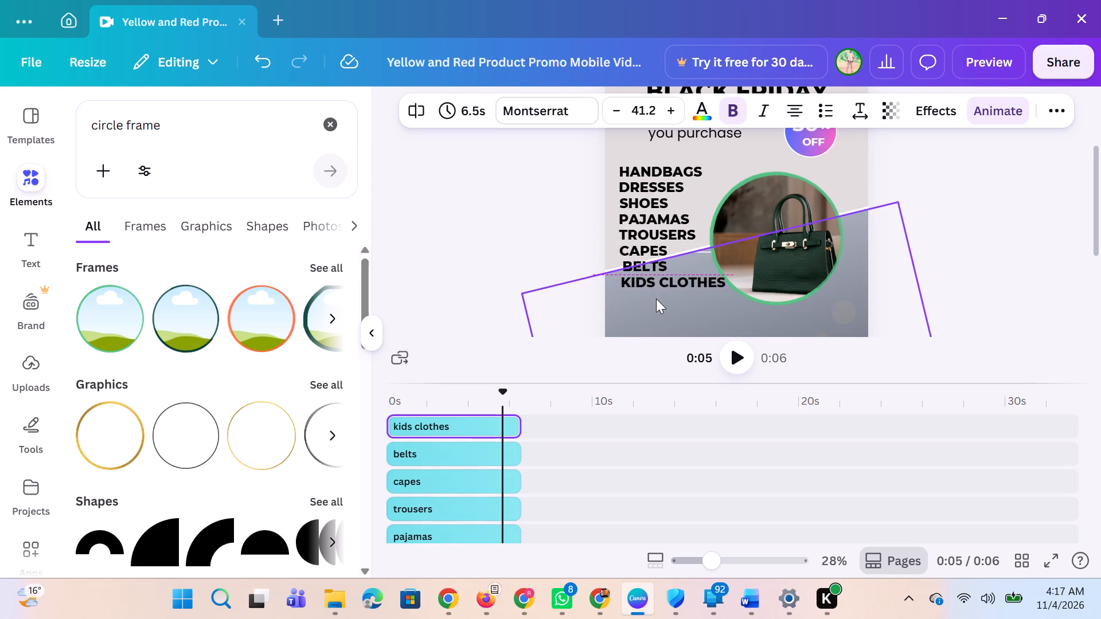
click(522, 269)
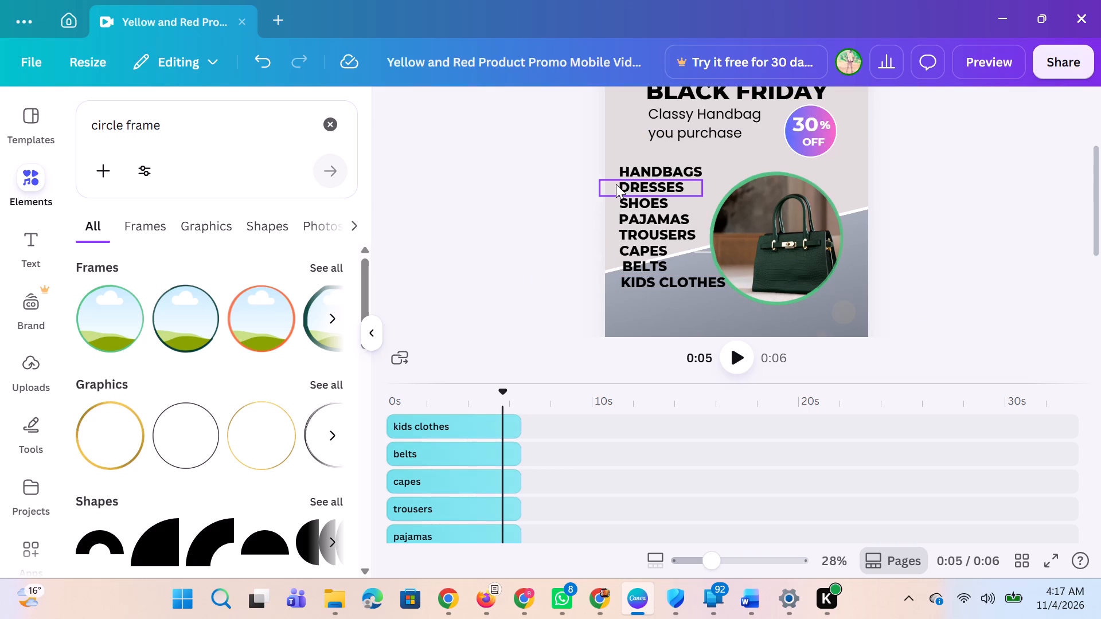
click(460, 275)
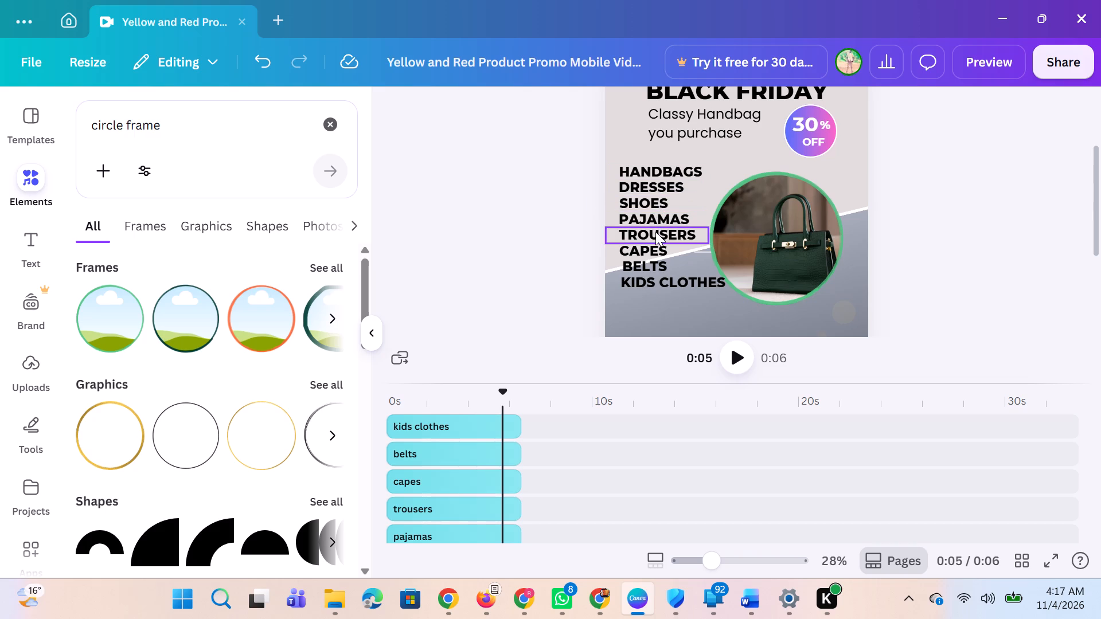
Nudge the BELTS line slightly left to align its start with the product lines above.
click(657, 263)
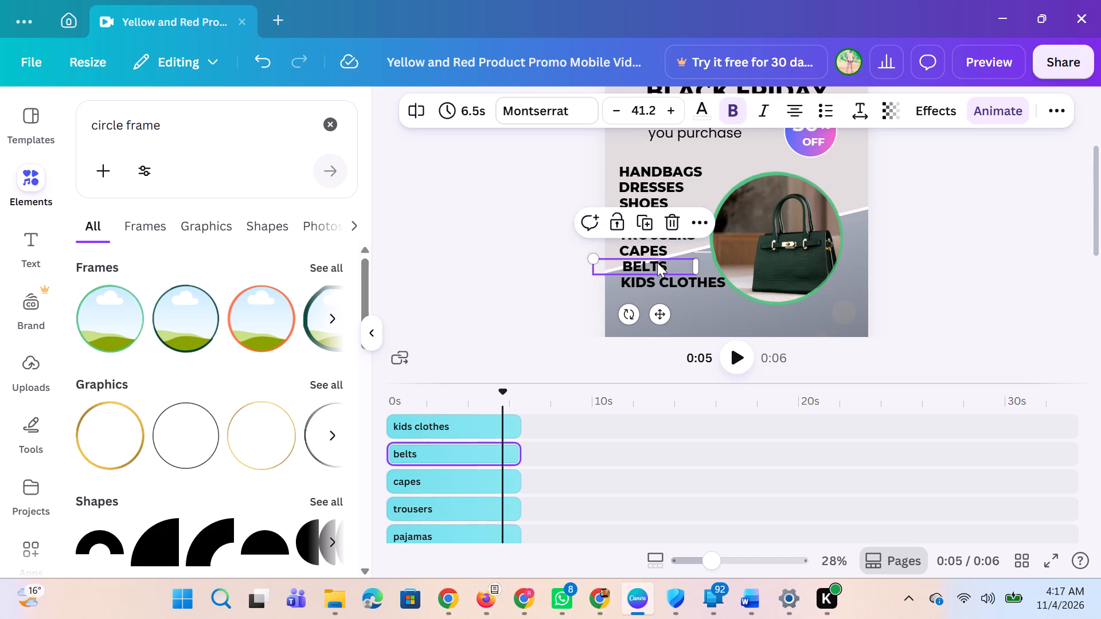
key(Left)
key(Left)
key(Left)
key(Left)
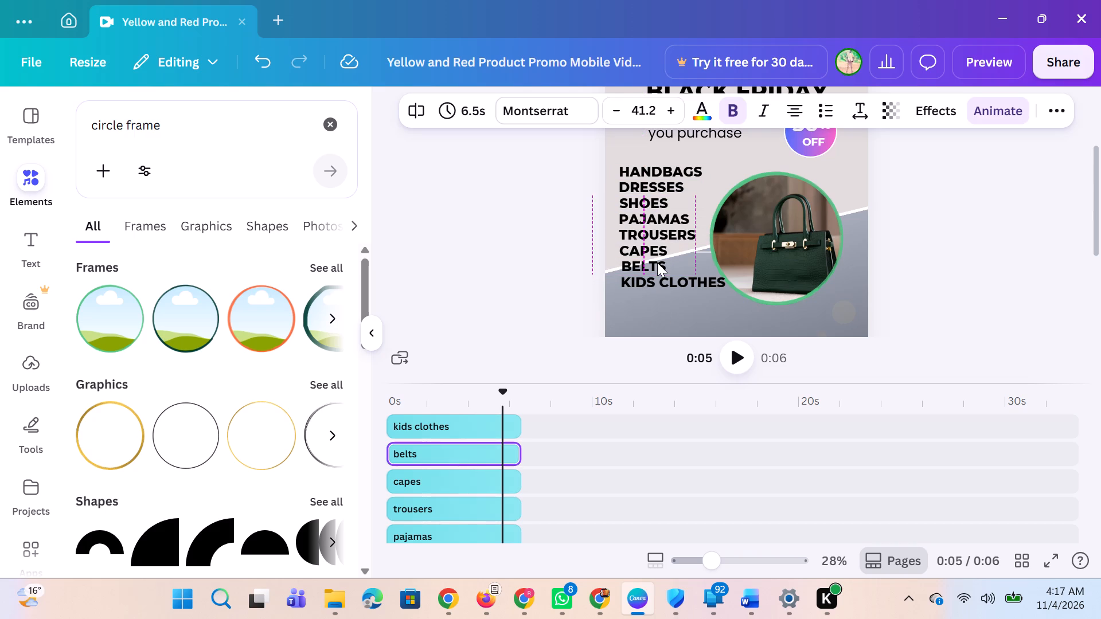
key(Left)
key(Left)
key(Left)
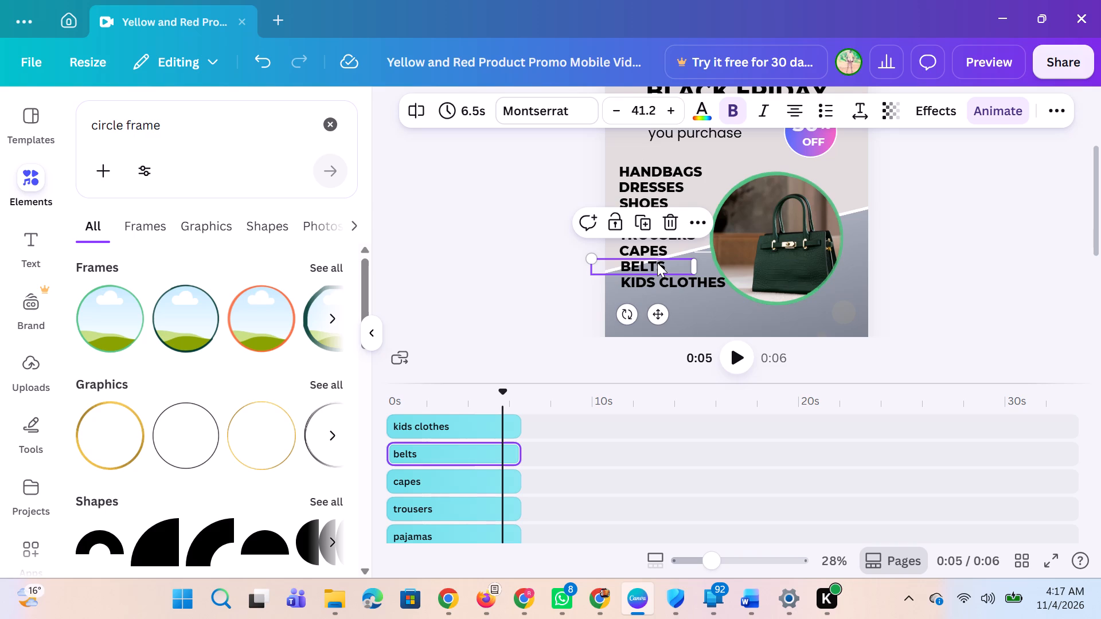
scroll(657, 263, right, 1)
click(480, 229)
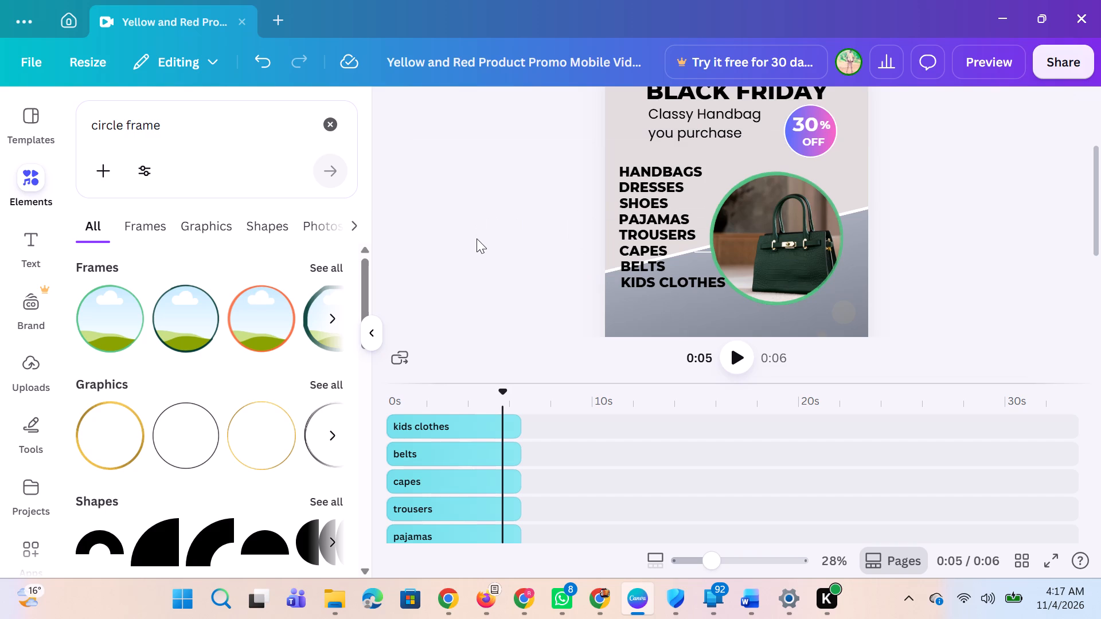
Play back the promo video to review the whole layout and how its text elements animate.
scroll(477, 238, down, 1)
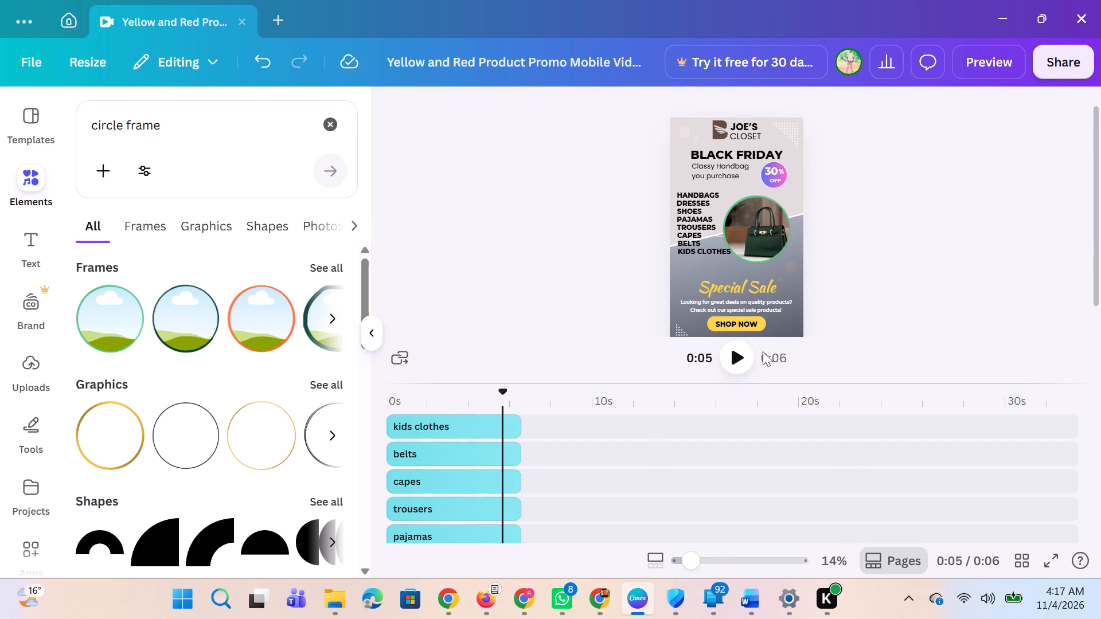
click(742, 349)
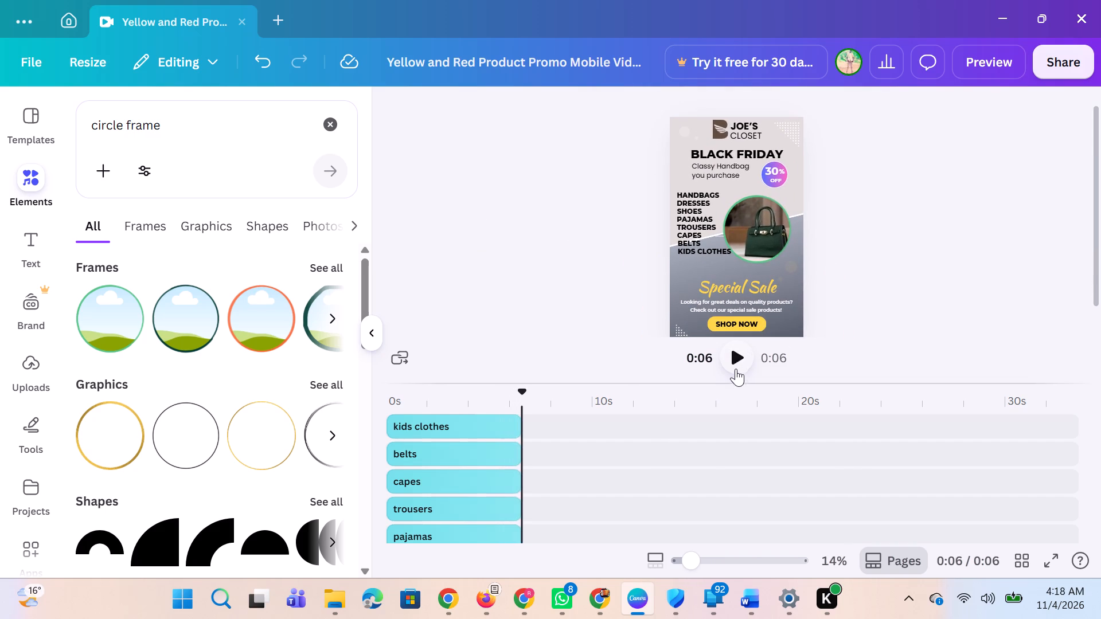
click(738, 354)
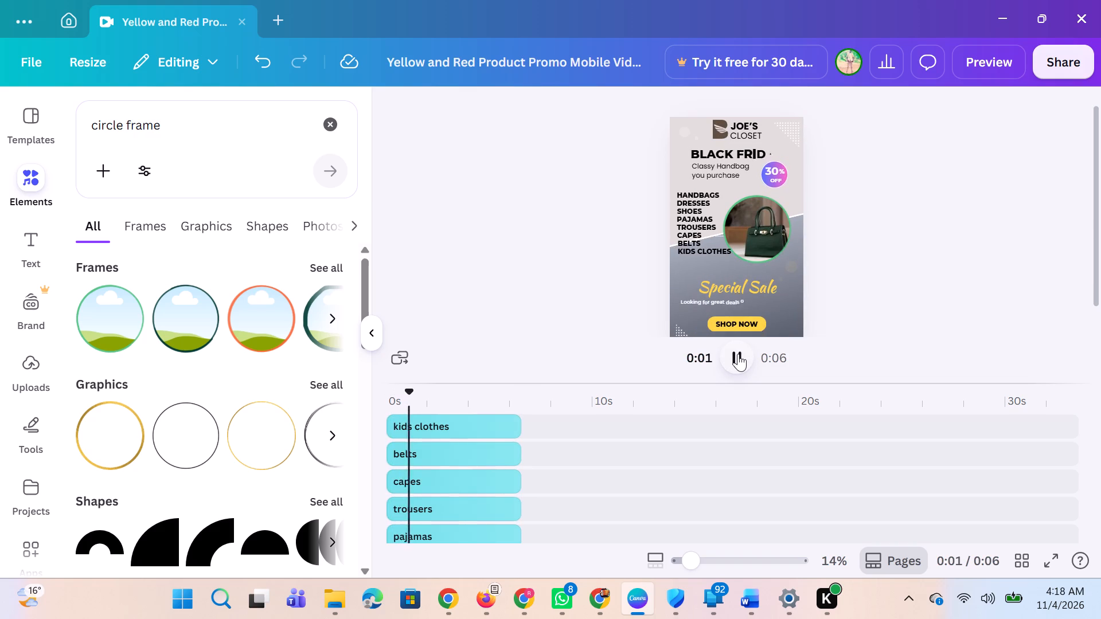
click(604, 186)
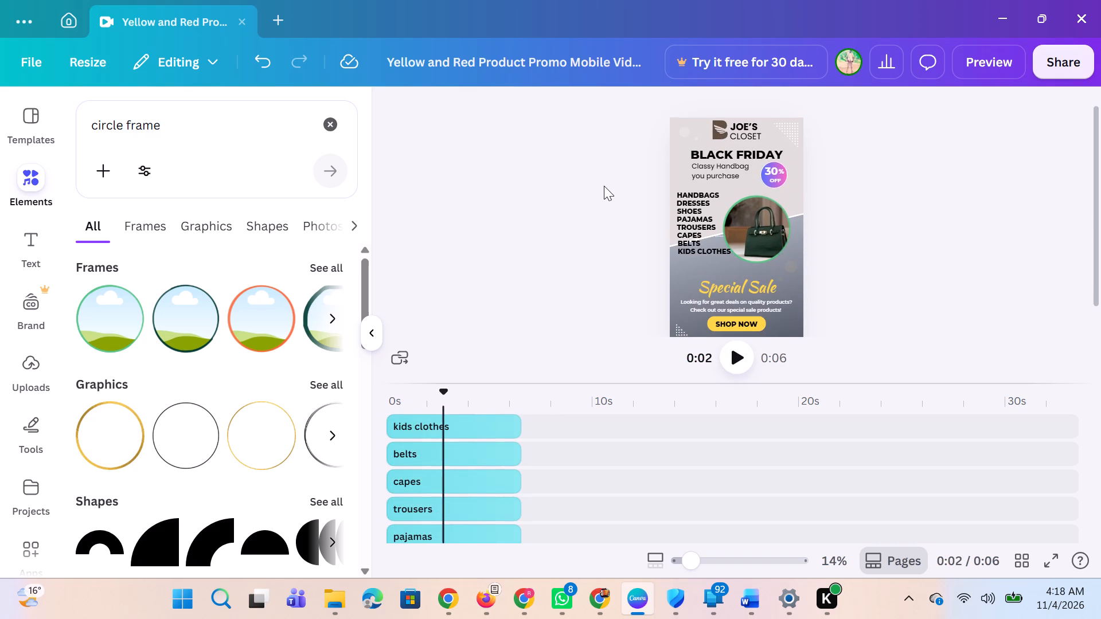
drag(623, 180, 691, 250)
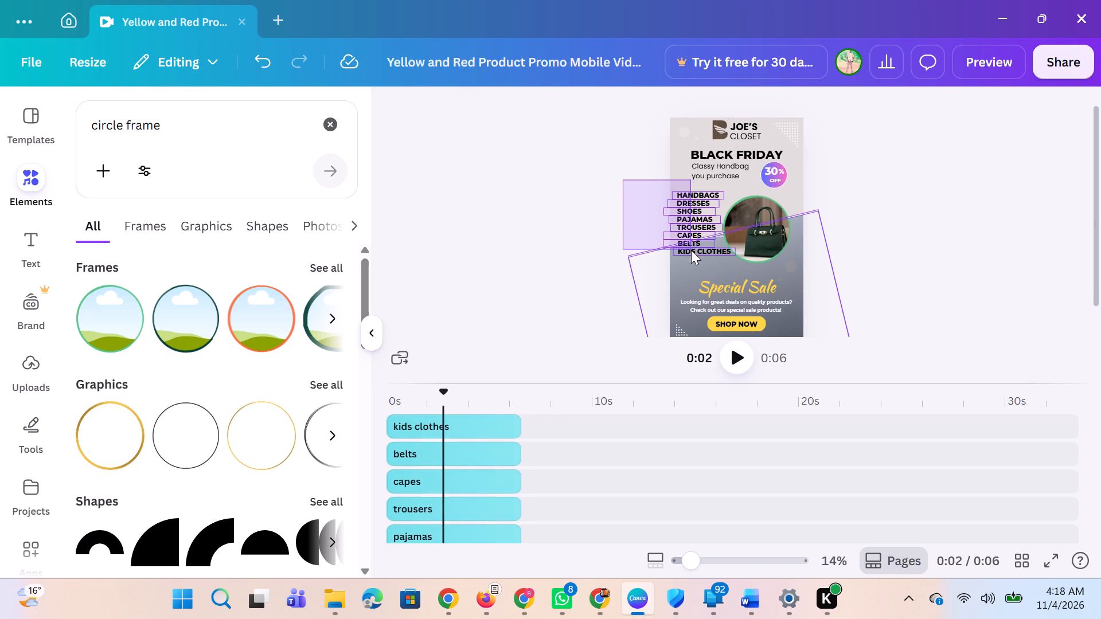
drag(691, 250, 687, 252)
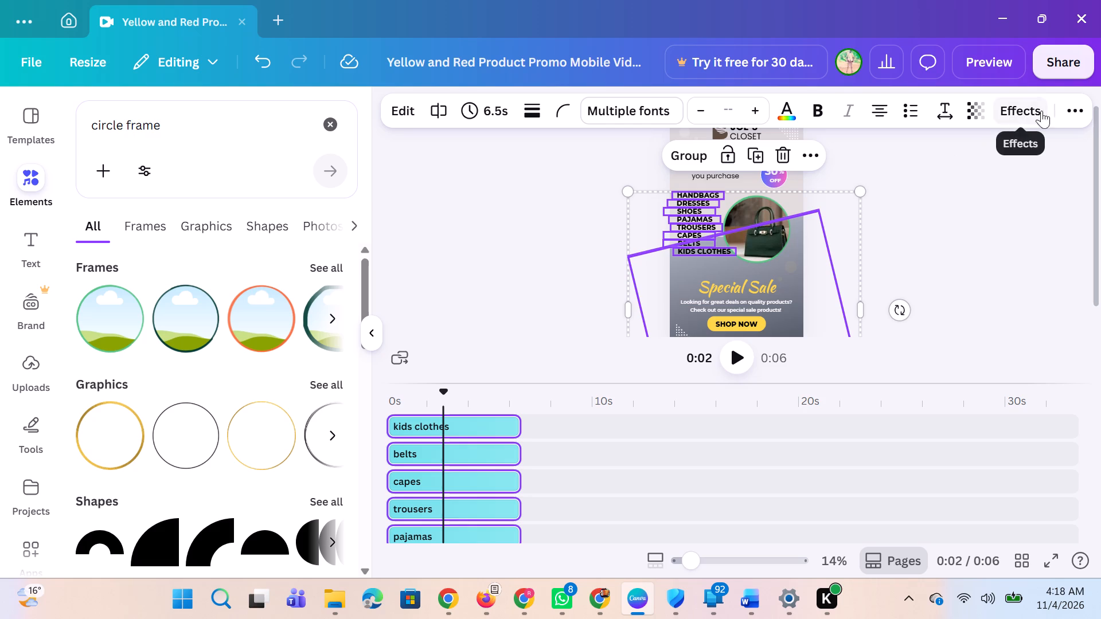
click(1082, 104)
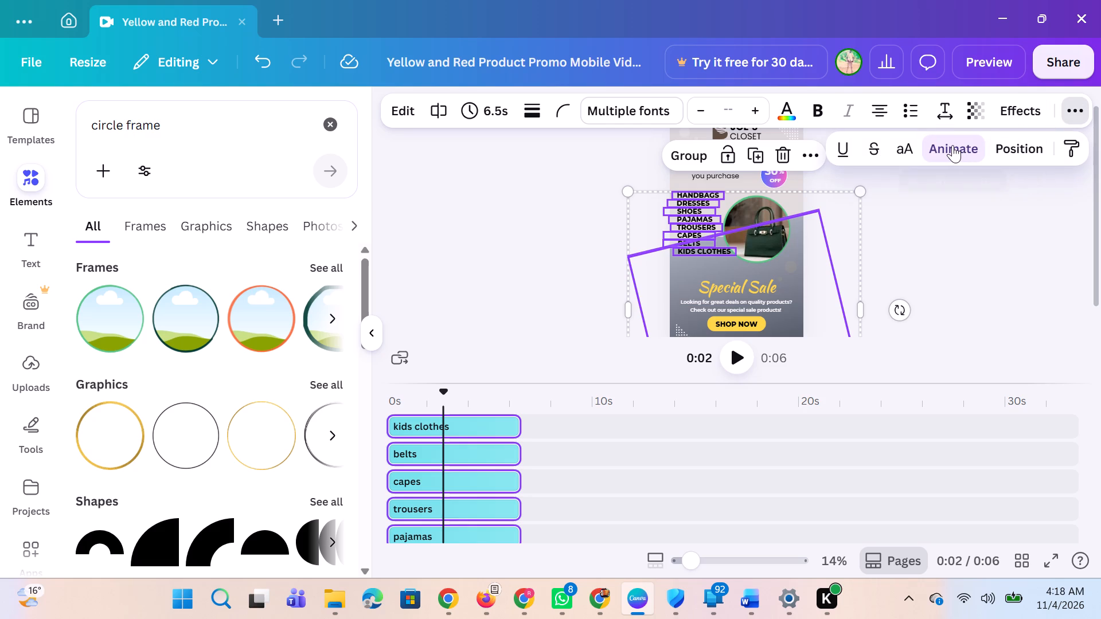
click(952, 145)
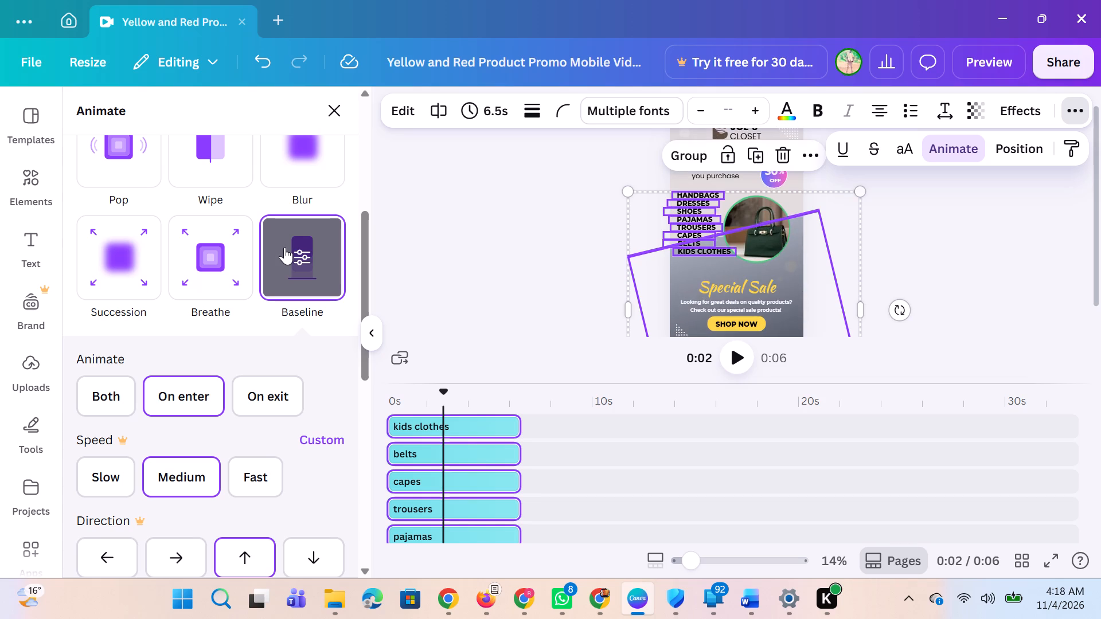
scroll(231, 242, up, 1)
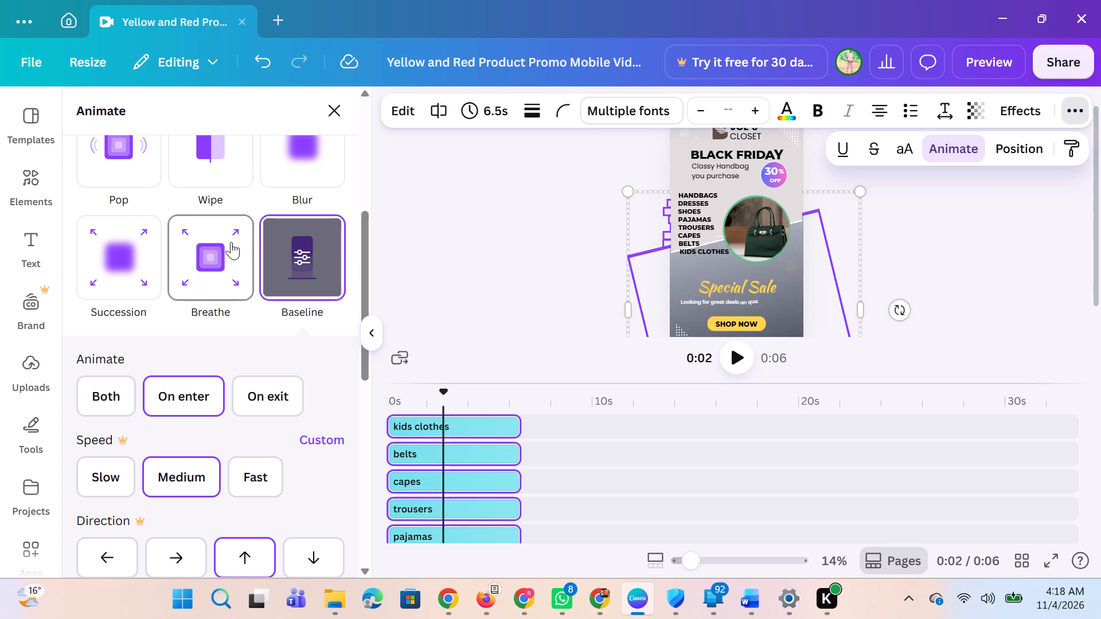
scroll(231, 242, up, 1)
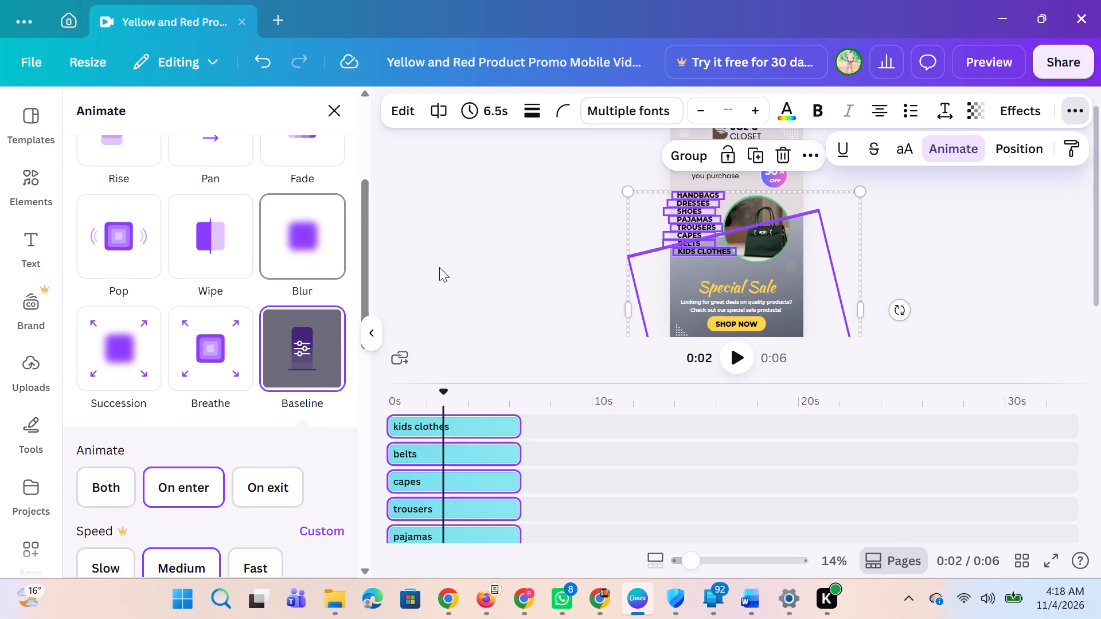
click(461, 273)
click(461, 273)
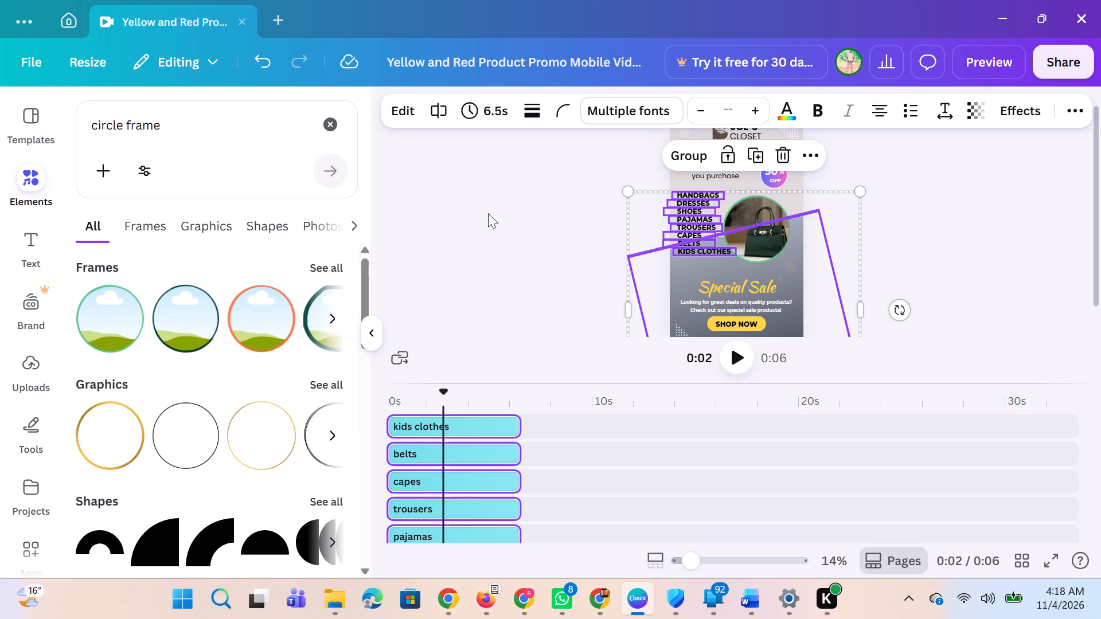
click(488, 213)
Try the Breathe, Baseline and Pop animations on the six product lines from HANDBAGS to CAPES, settling on Pan.
drag(639, 147, 667, 222)
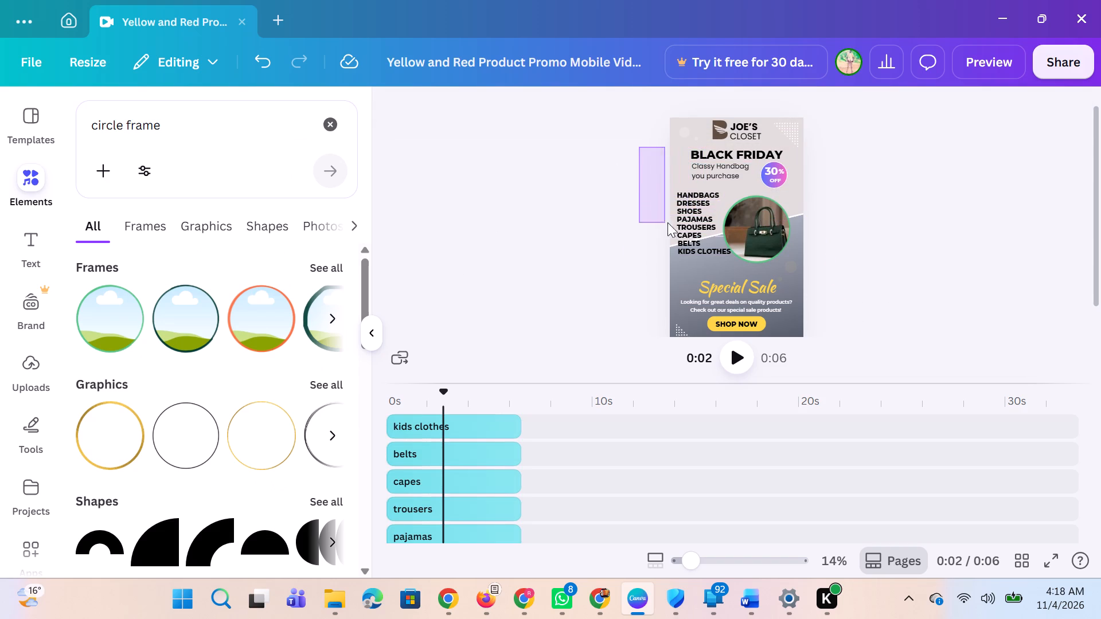
drag(667, 222, 674, 237)
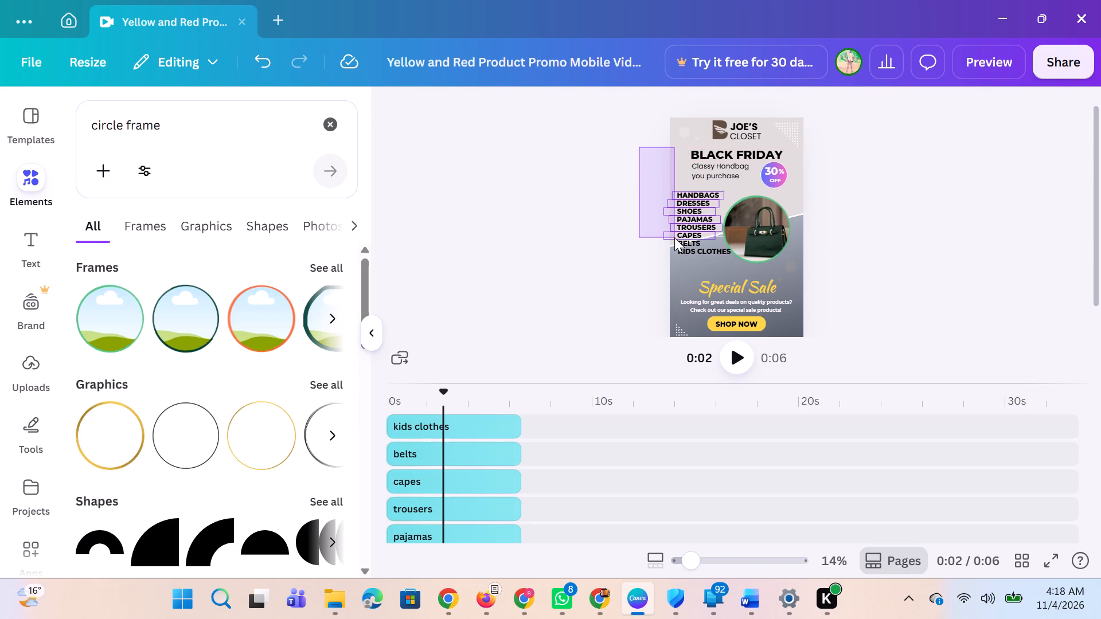
drag(674, 237, 679, 256)
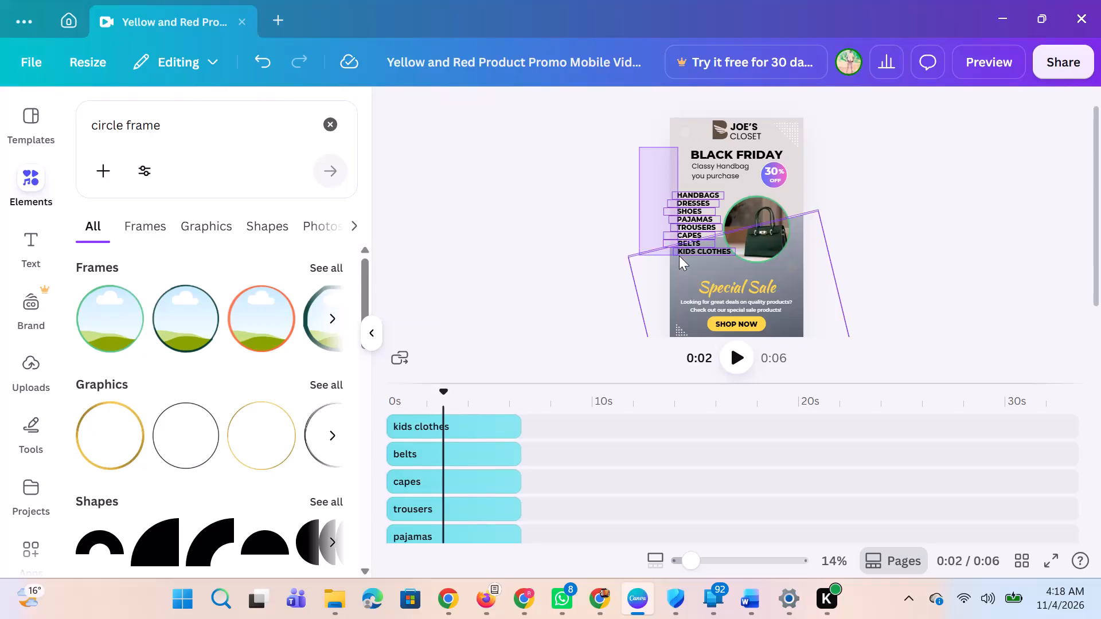
drag(679, 256, 676, 240)
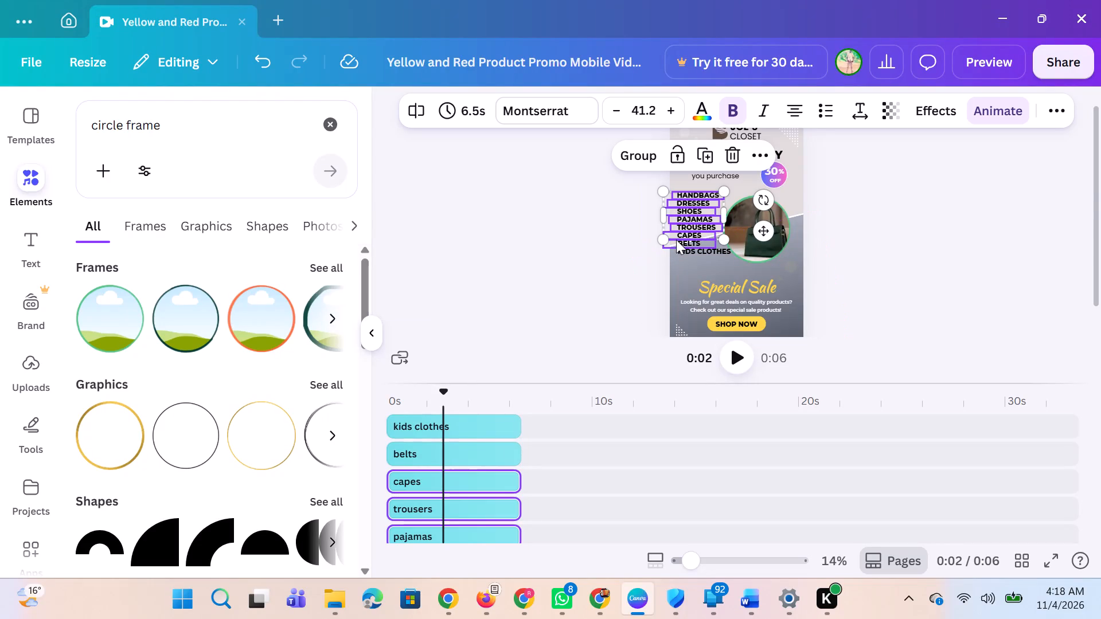
click(995, 120)
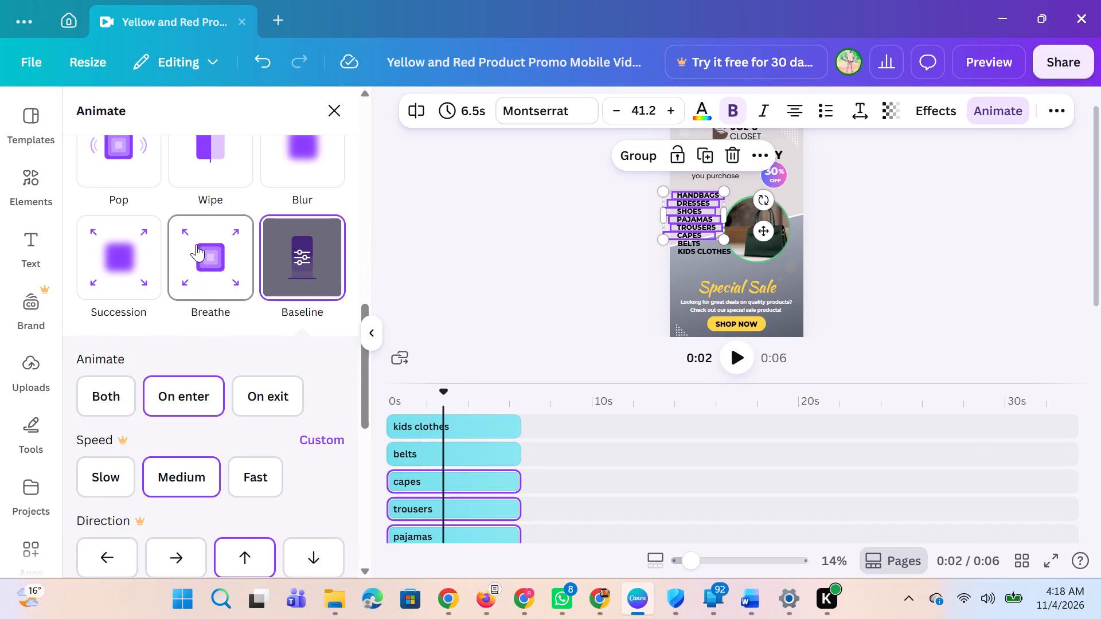
click(196, 244)
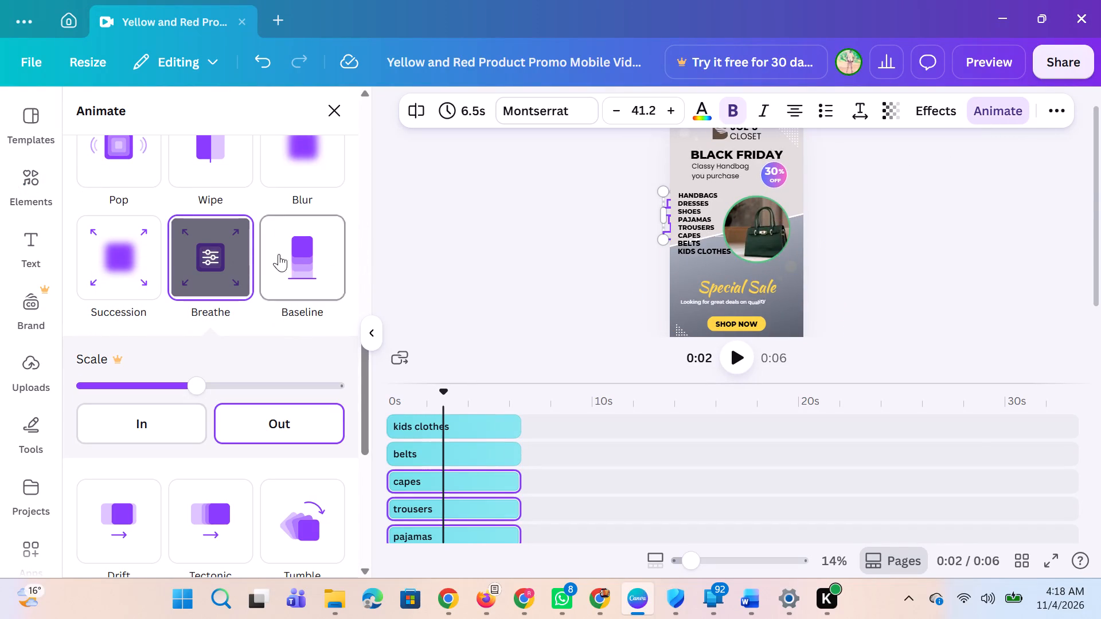
click(288, 256)
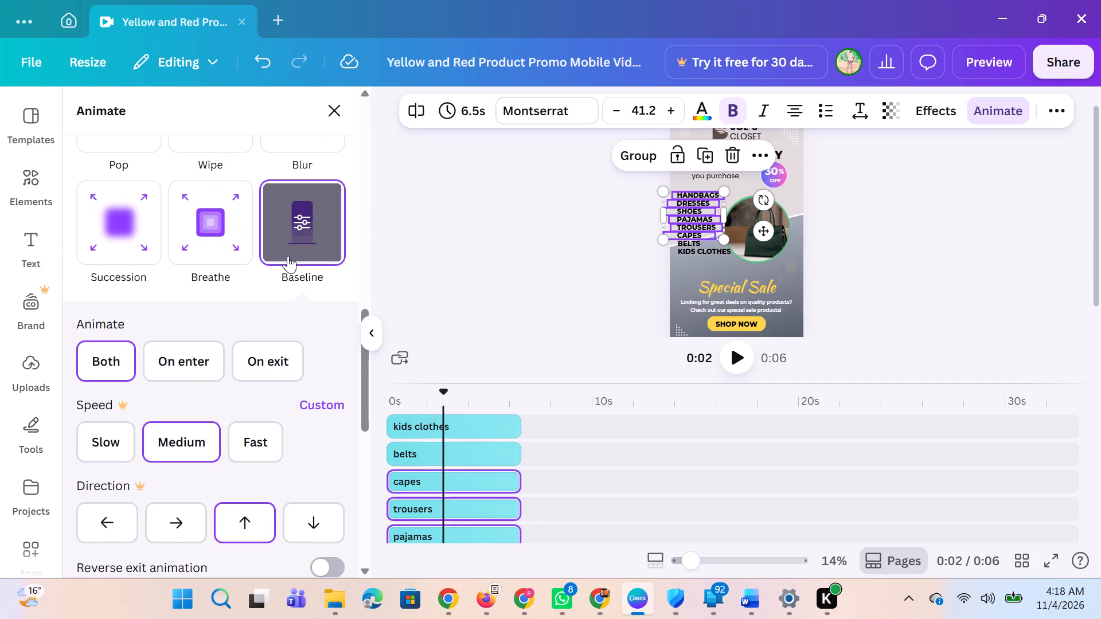
scroll(197, 213, up, 2)
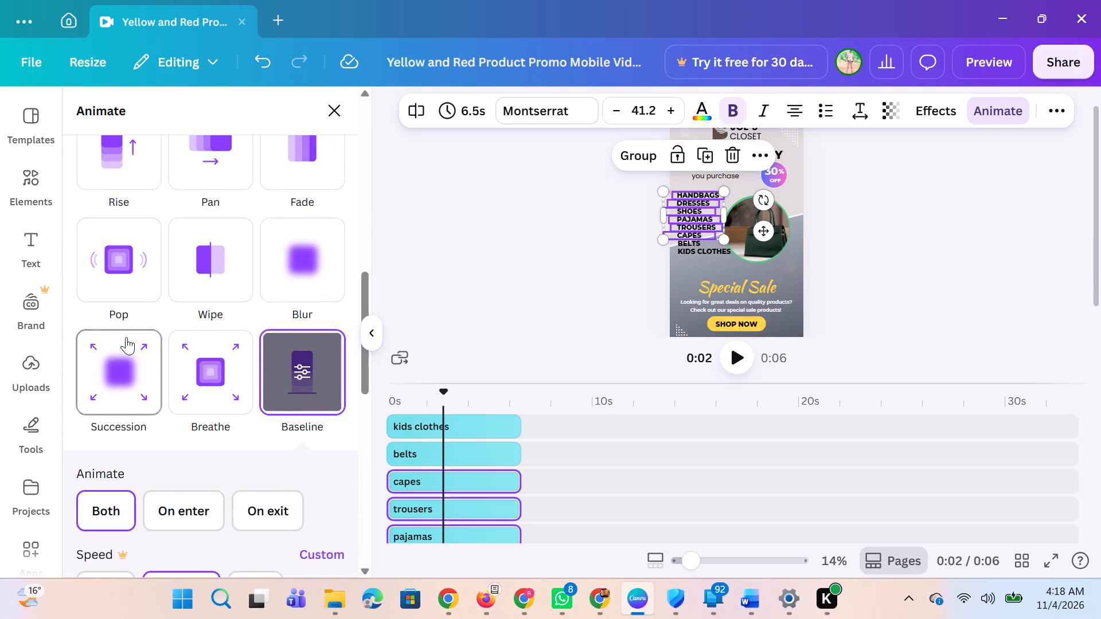
click(110, 244)
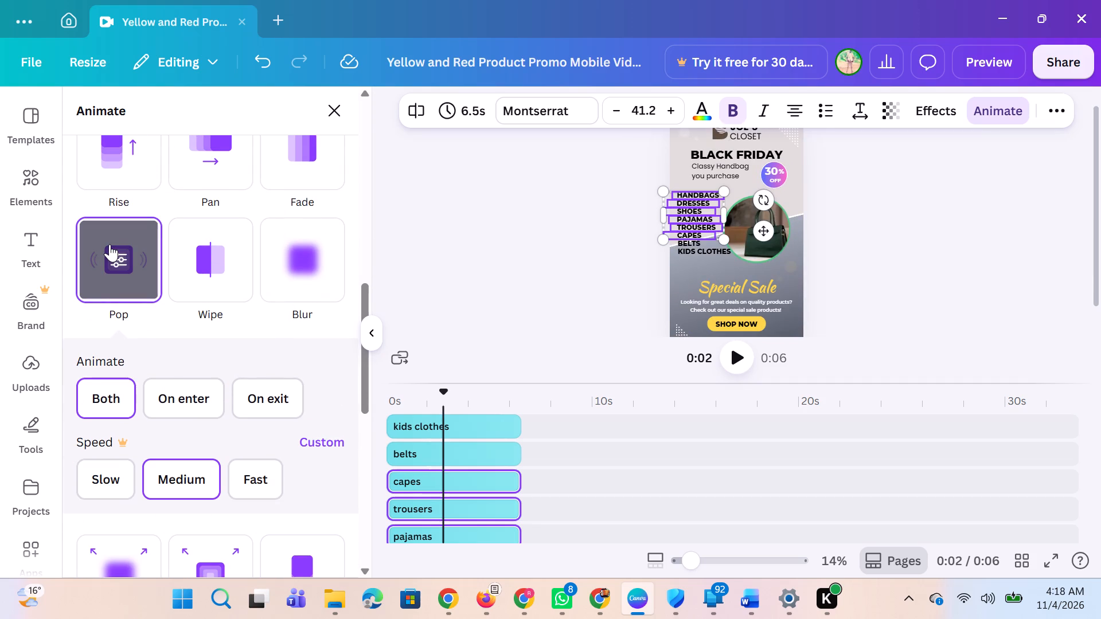
scroll(139, 249, up, 2)
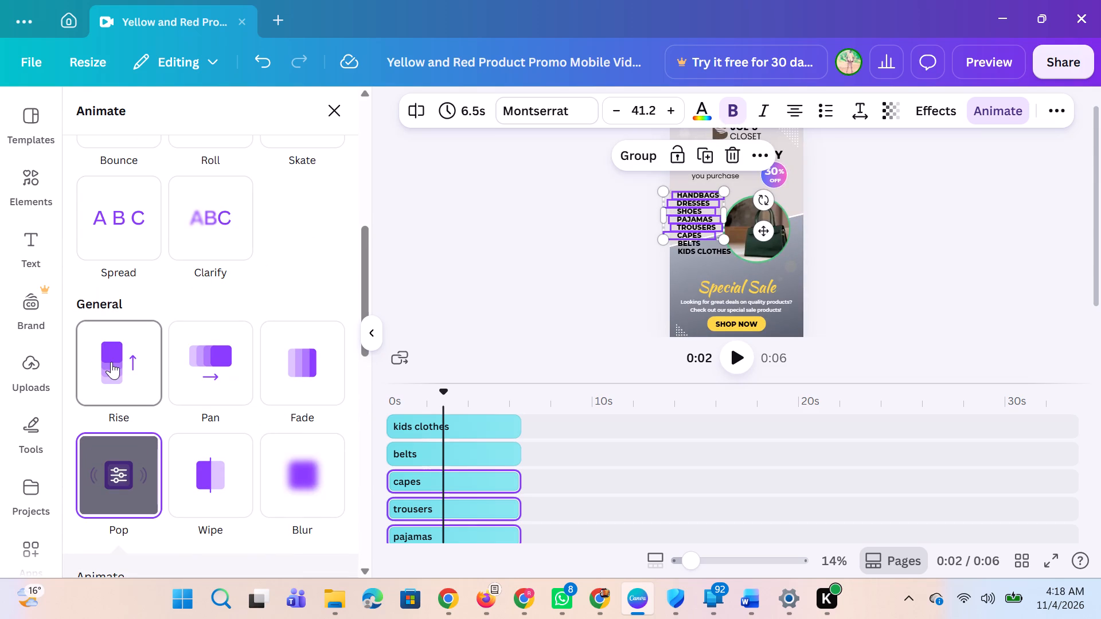
click(232, 375)
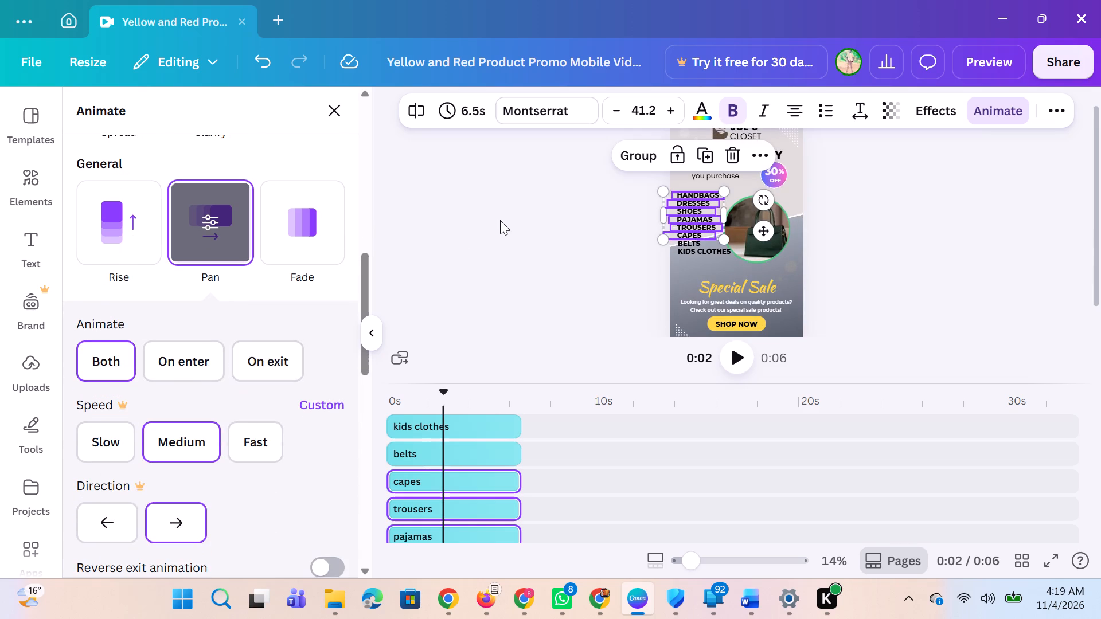
Change the BELTS line's animation to Pan on both enter and exit, matching the product lines above it.
click(500, 220)
click(500, 220)
drag(500, 220, 696, 265)
click(538, 232)
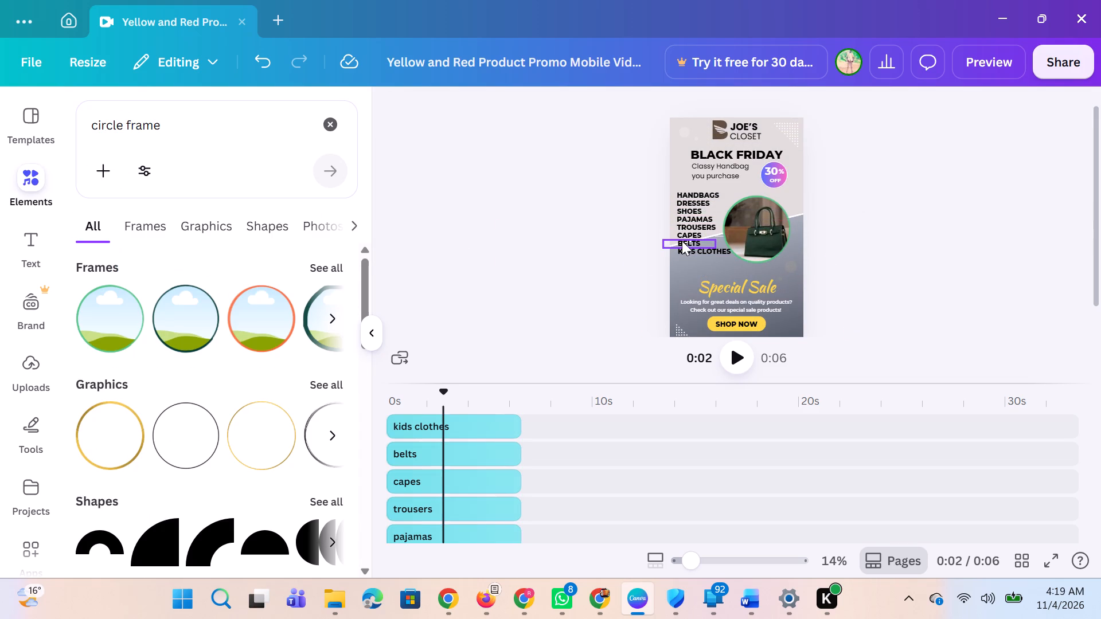
click(691, 241)
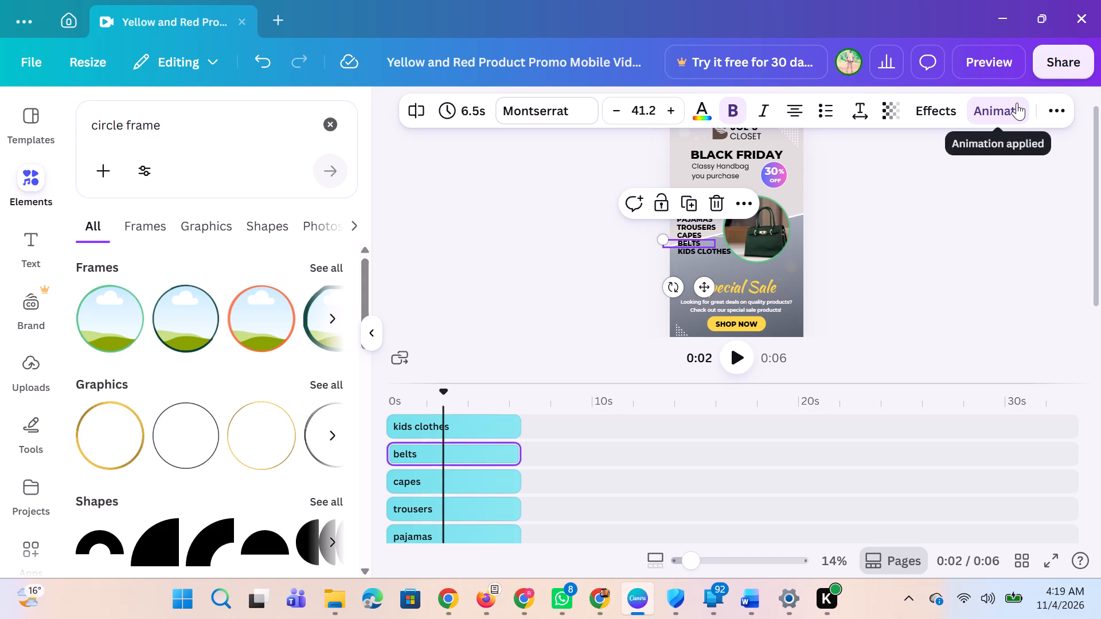
click(1017, 103)
scroll(117, 309, up, 1)
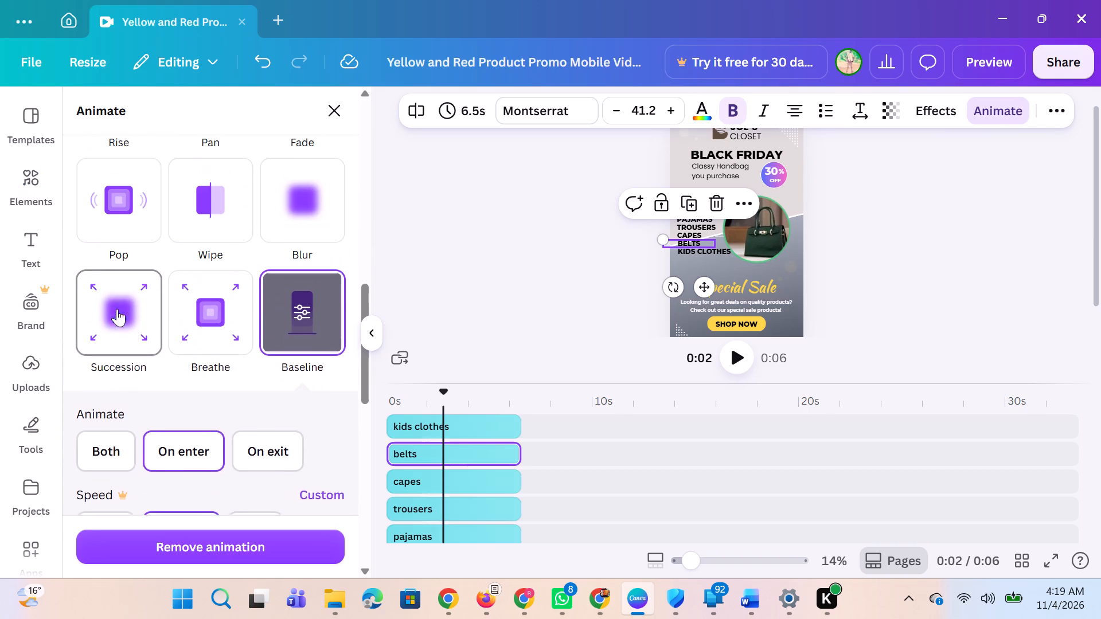
scroll(117, 309, up, 2)
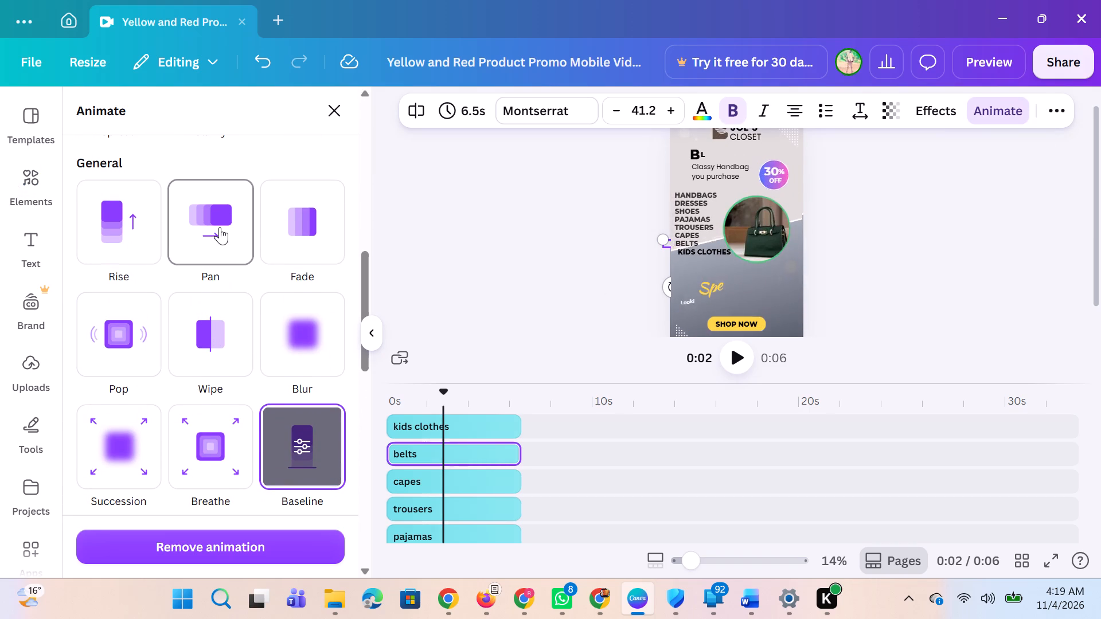
click(220, 227)
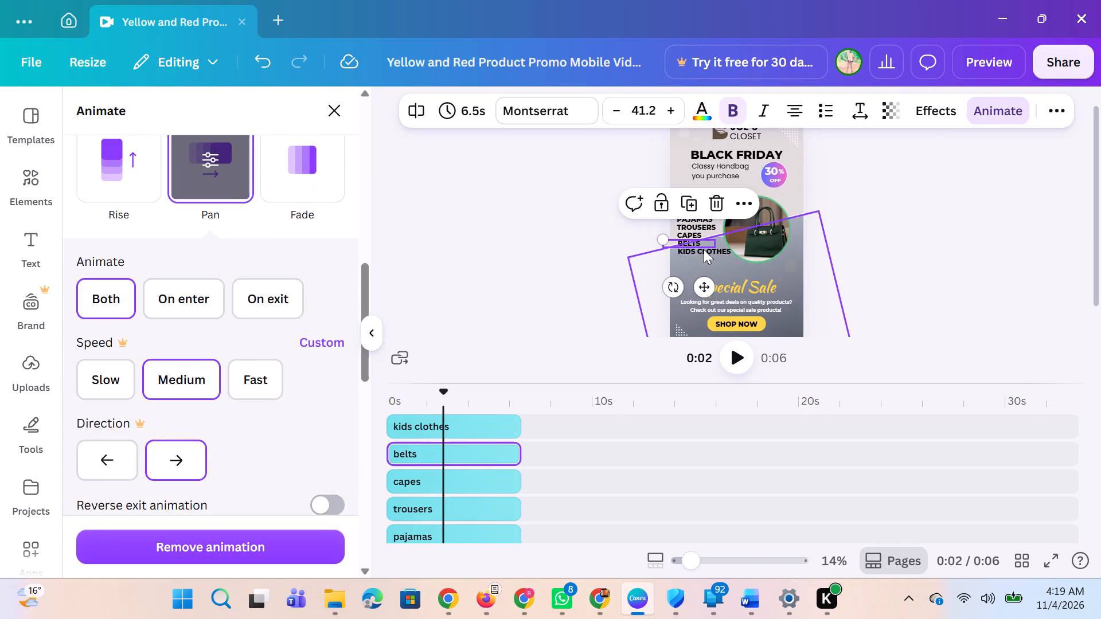
Change the KIDS CLOTHES line's animation to Pan on both enter and exit.
click(707, 249)
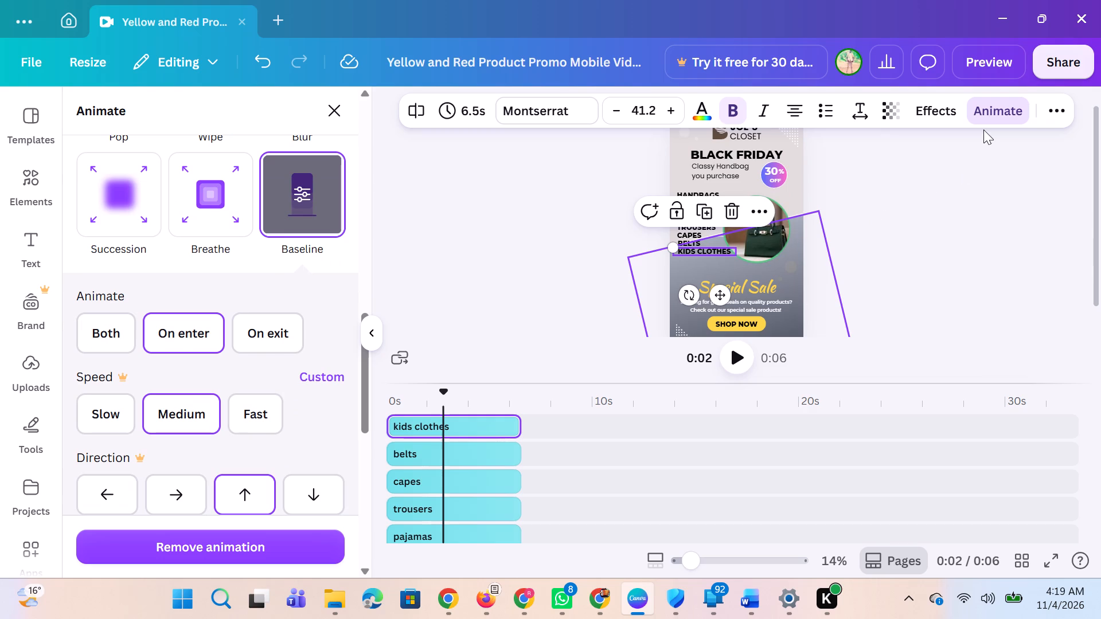
scroll(299, 259, up, 1)
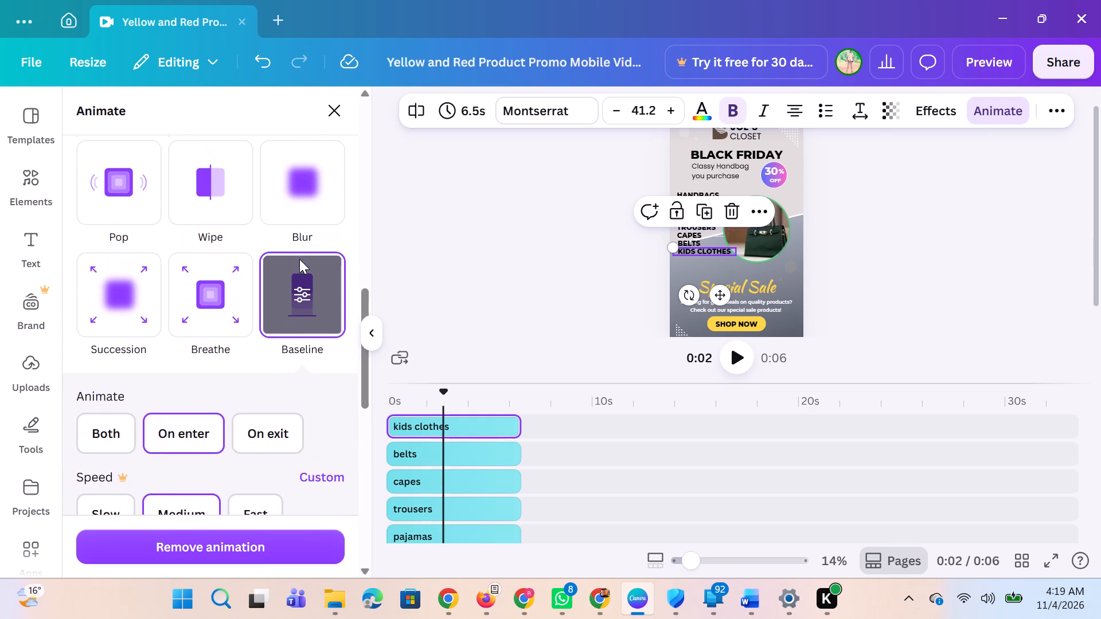
scroll(299, 259, up, 1)
scroll(222, 254, up, 3)
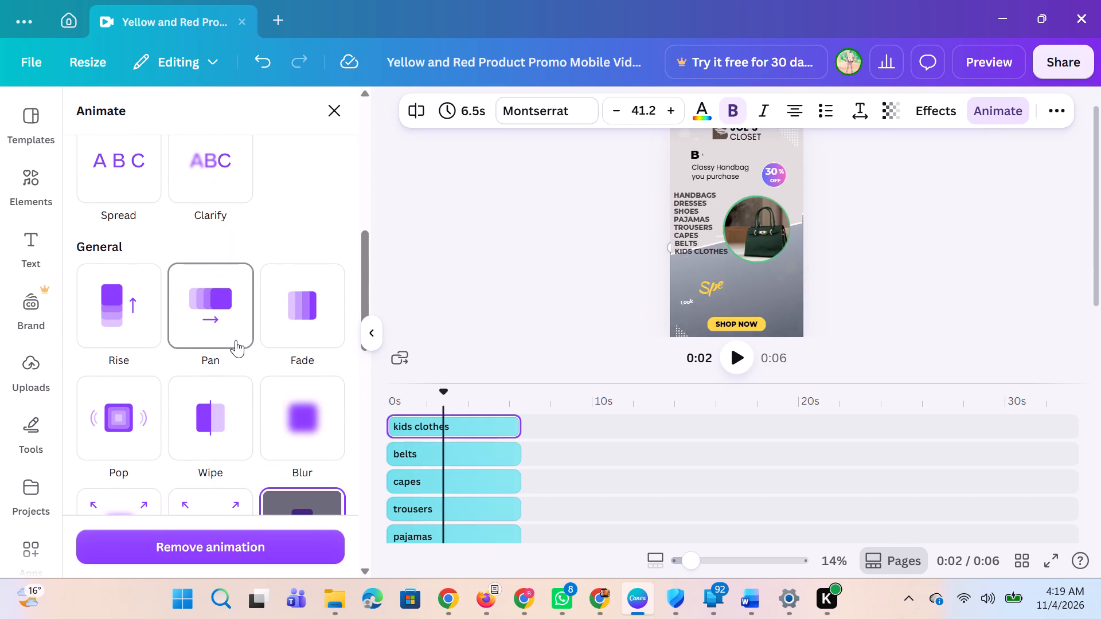
click(217, 305)
click(435, 255)
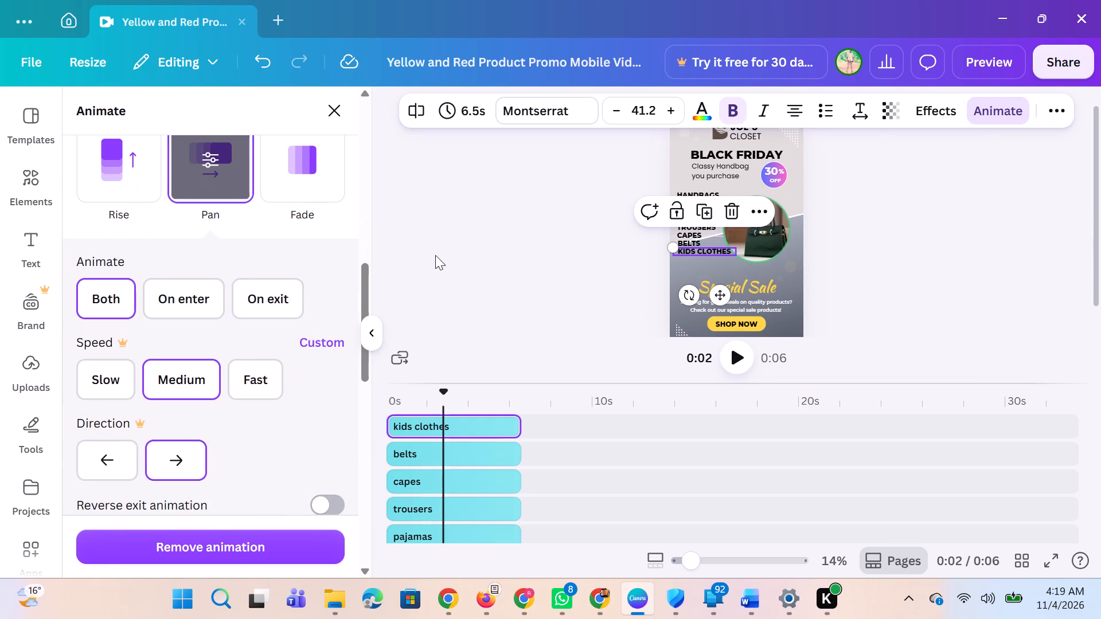
Play back the promo video to check how the product list animates.
click(748, 354)
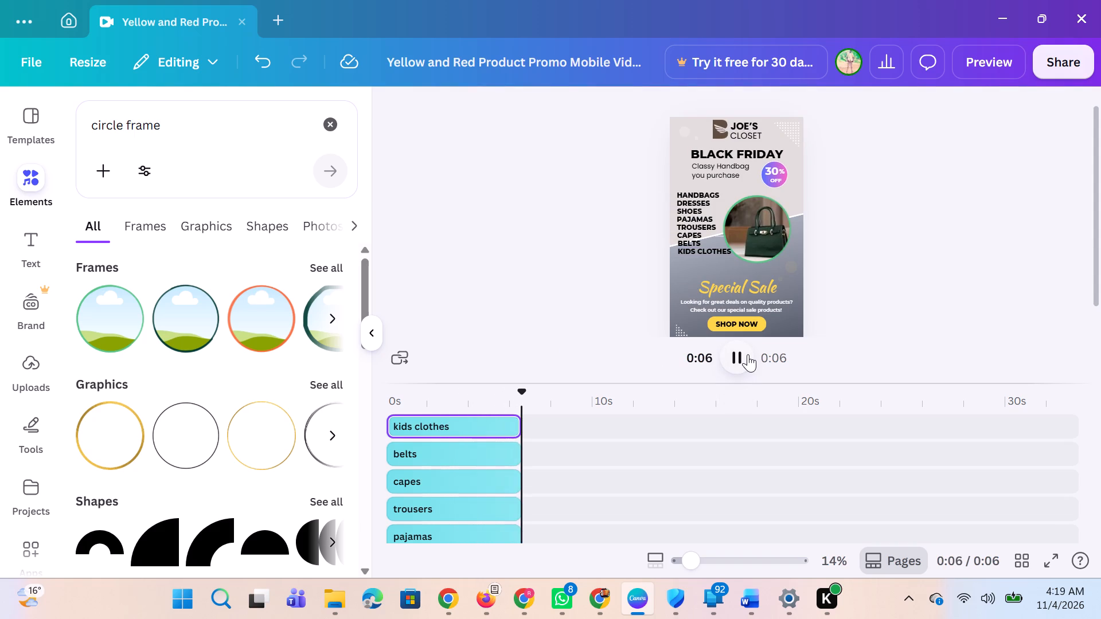
click(731, 351)
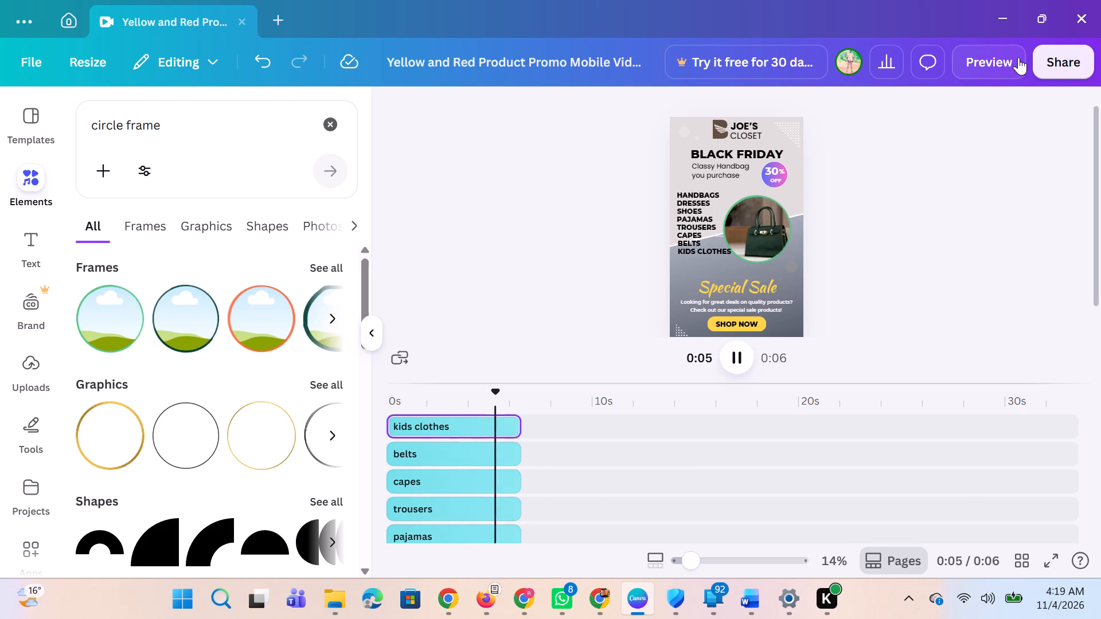
click(1062, 41)
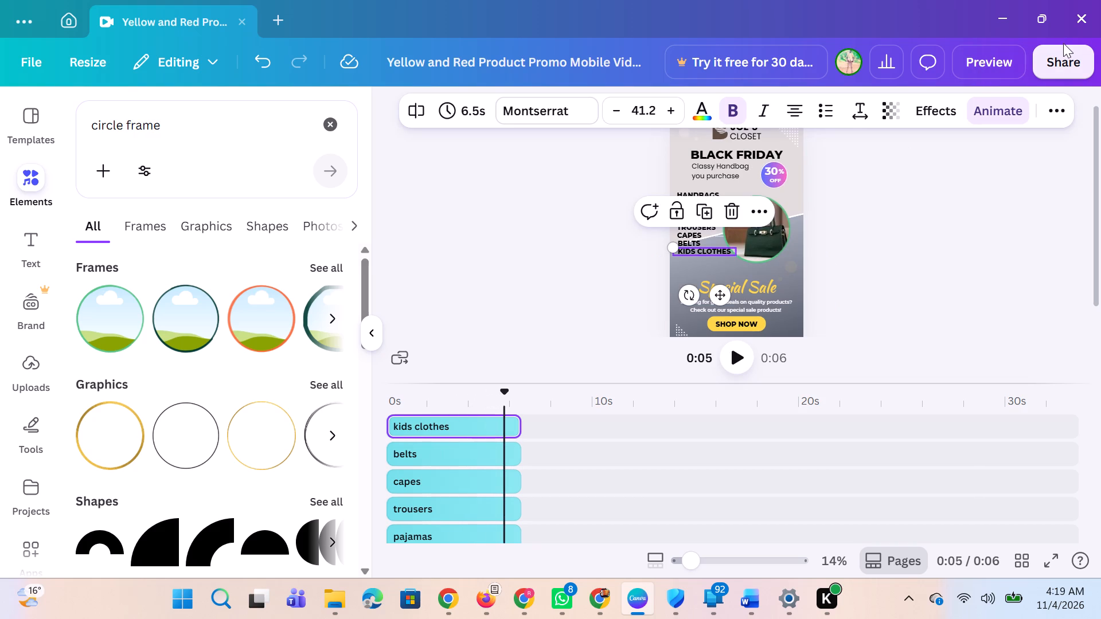
click(1064, 54)
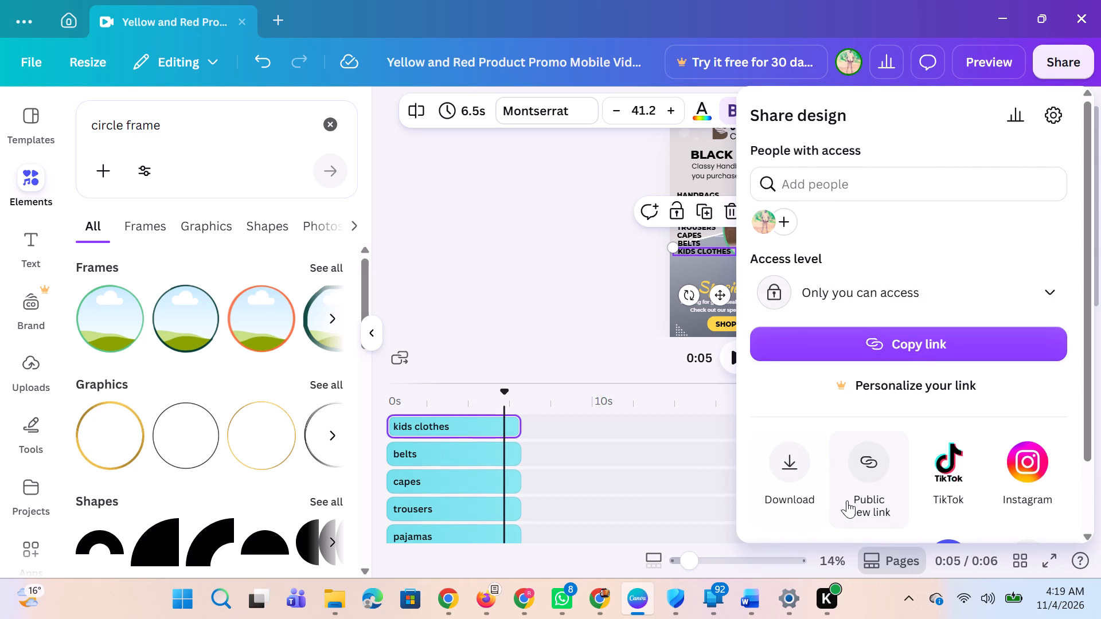
scroll(870, 475, down, 3)
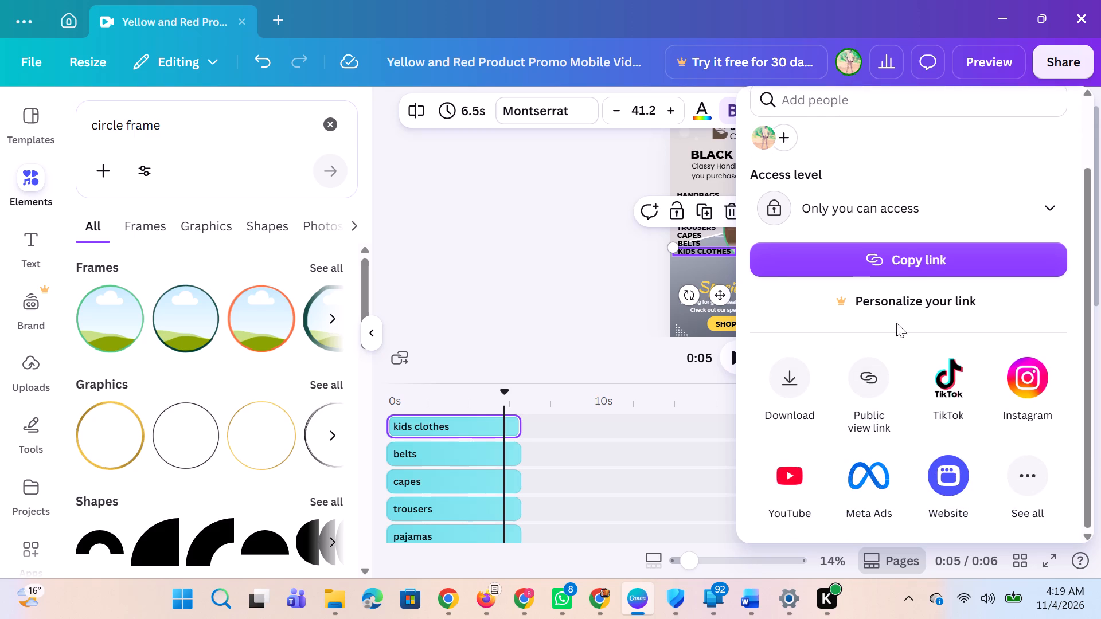
click(792, 398)
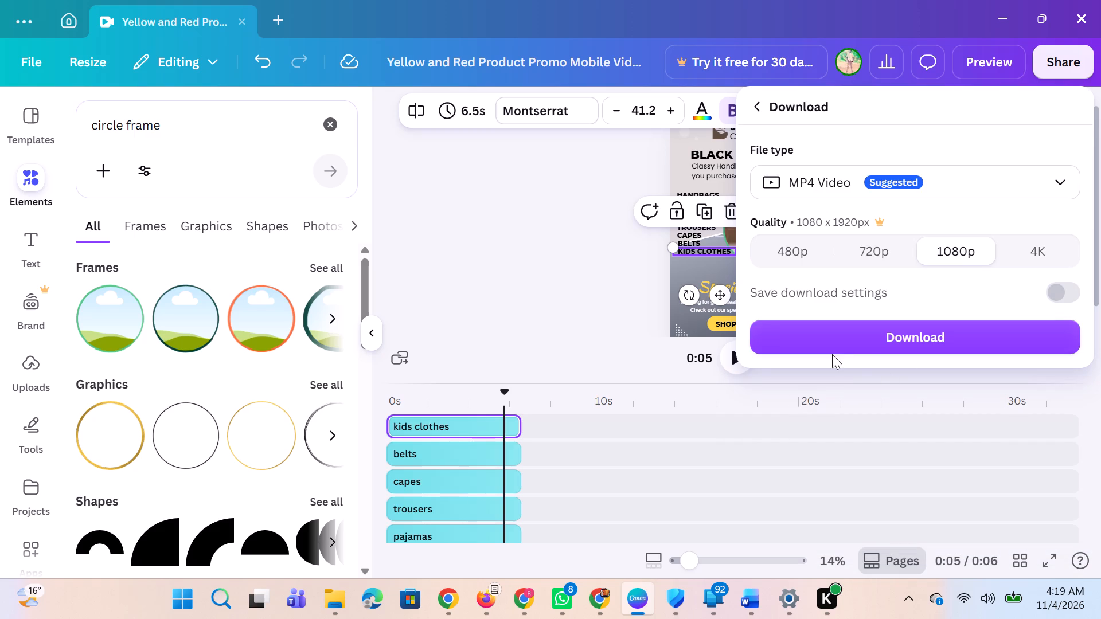
click(879, 344)
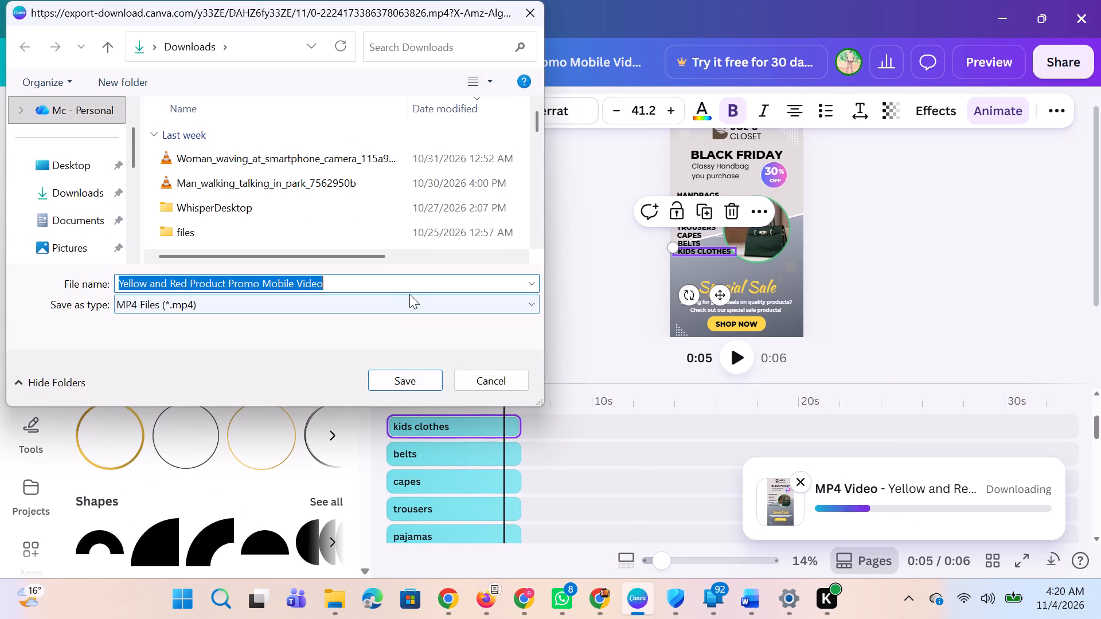
click(420, 377)
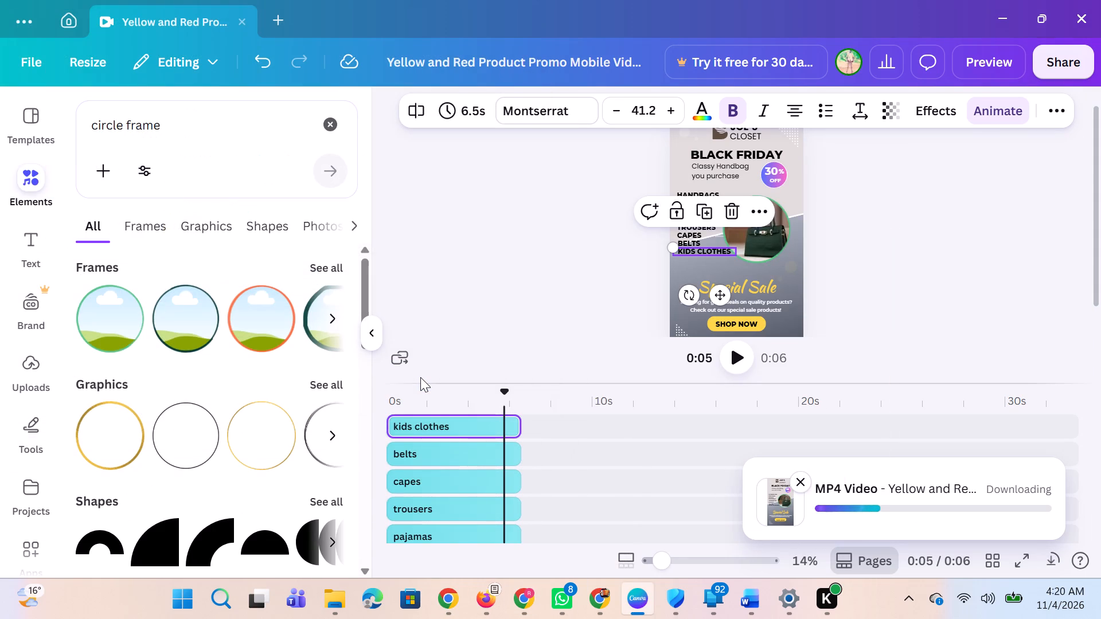